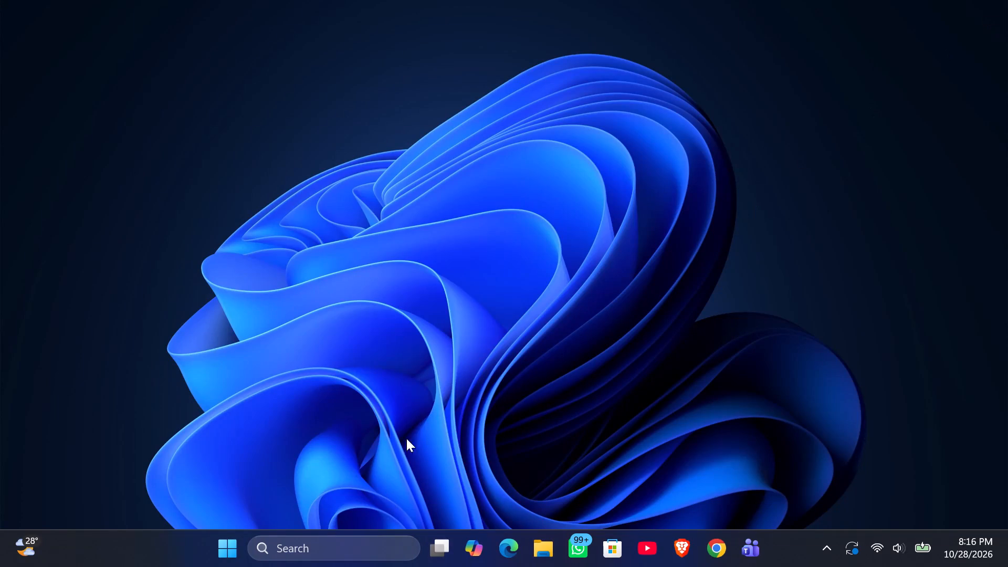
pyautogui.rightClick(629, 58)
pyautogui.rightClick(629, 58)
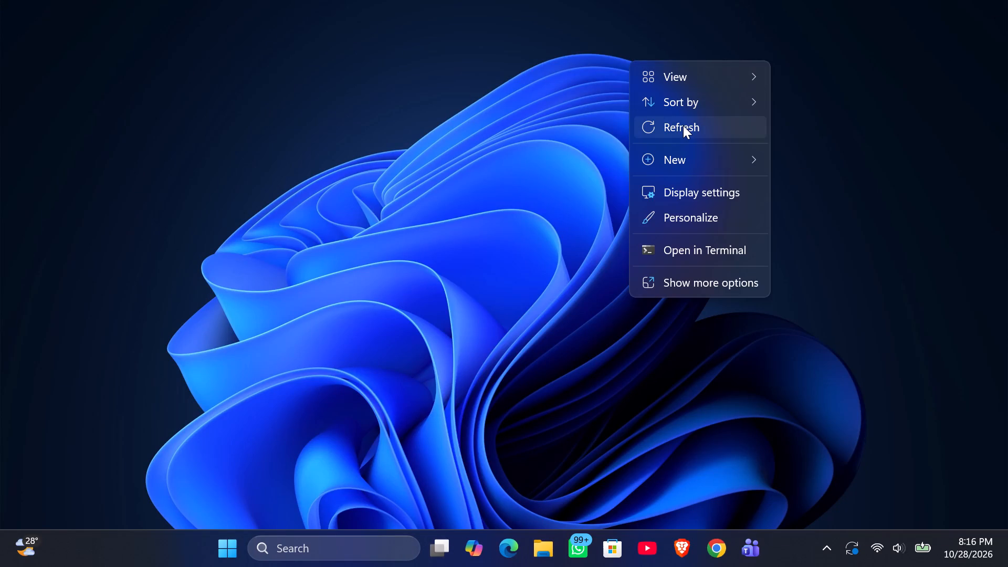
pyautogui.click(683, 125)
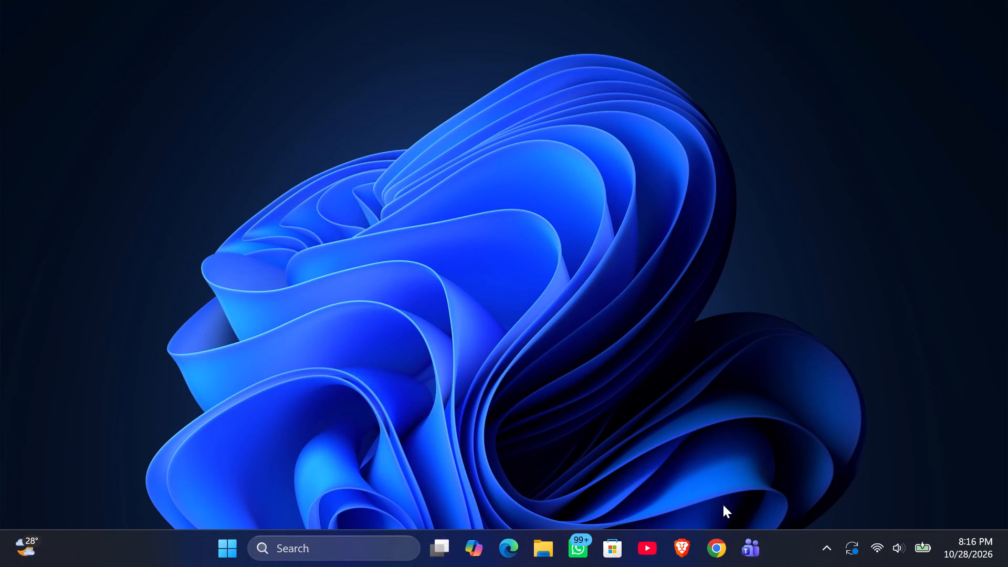
# Open Google Chrome in Guest mode.
pyautogui.doubleClick(709, 544)
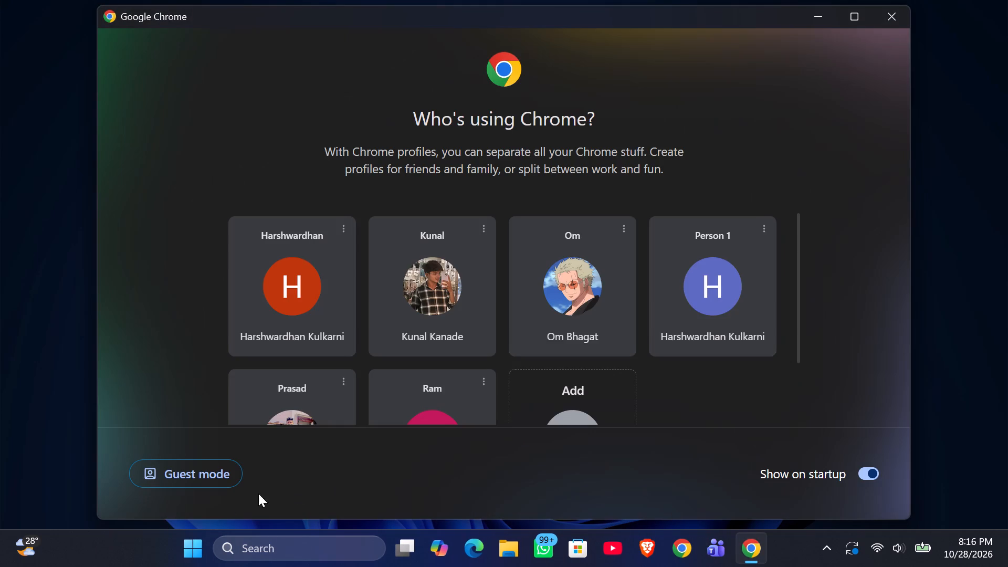
pyautogui.click(170, 473)
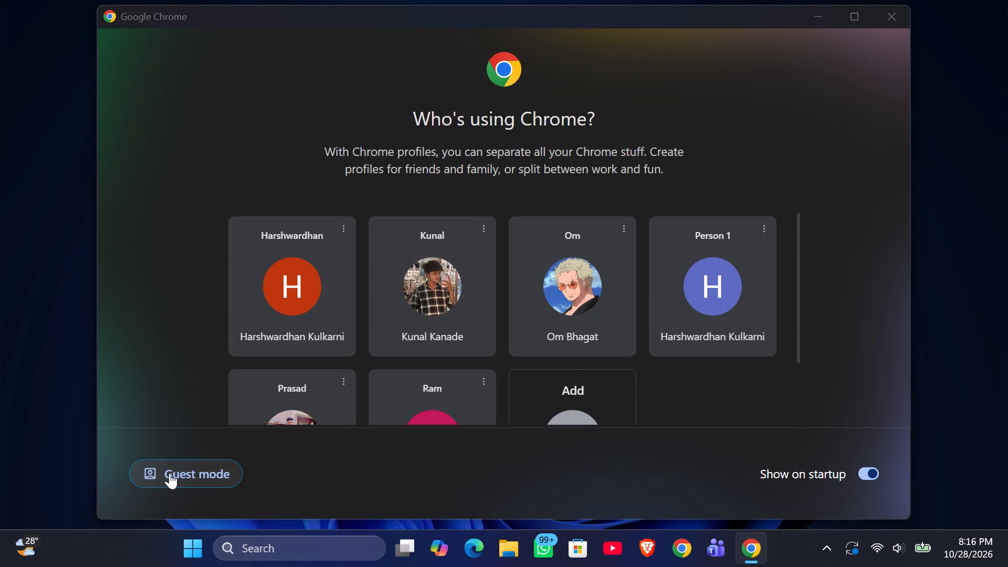
# Search the web for delta, open the Delta Exchange India website and maximize the browser window.
pyautogui.write('de')
pyautogui.write('lta')
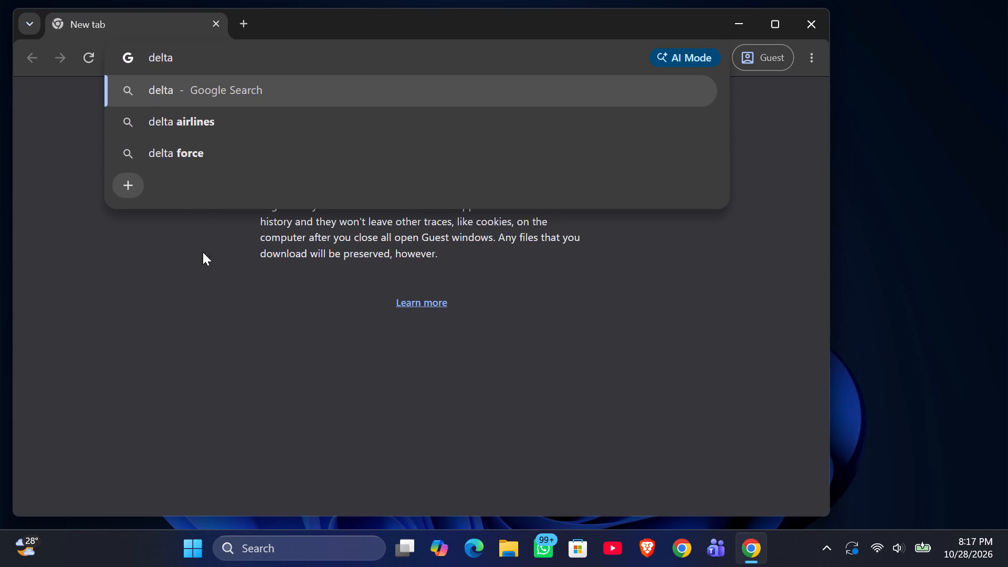
pyautogui.click(177, 88)
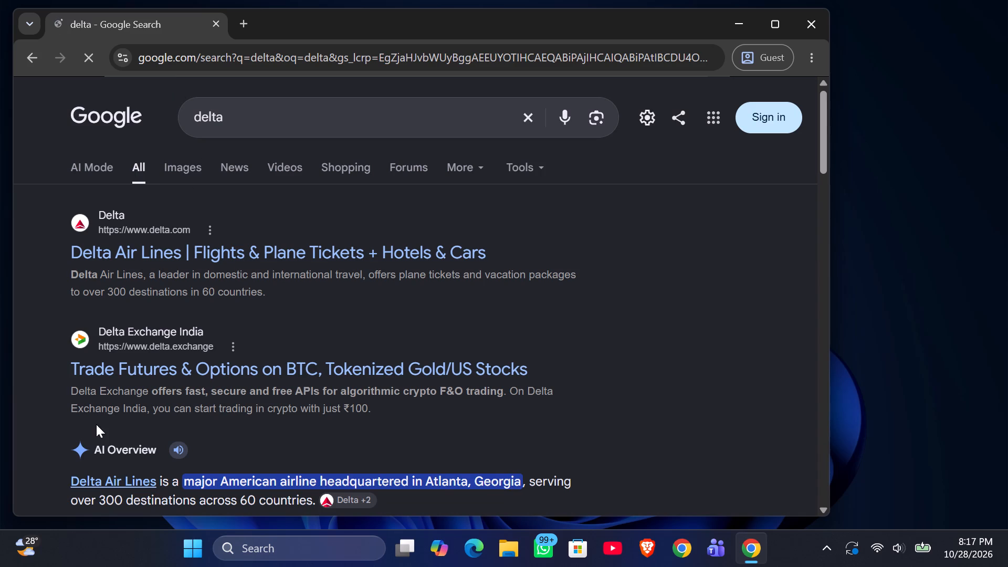
pyautogui.click(184, 366)
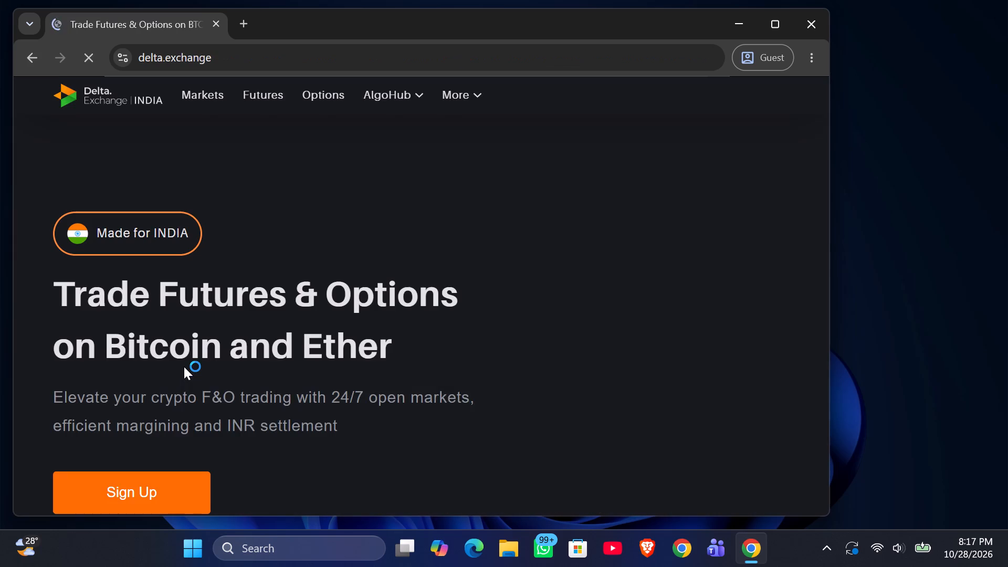
pyautogui.click(767, 31)
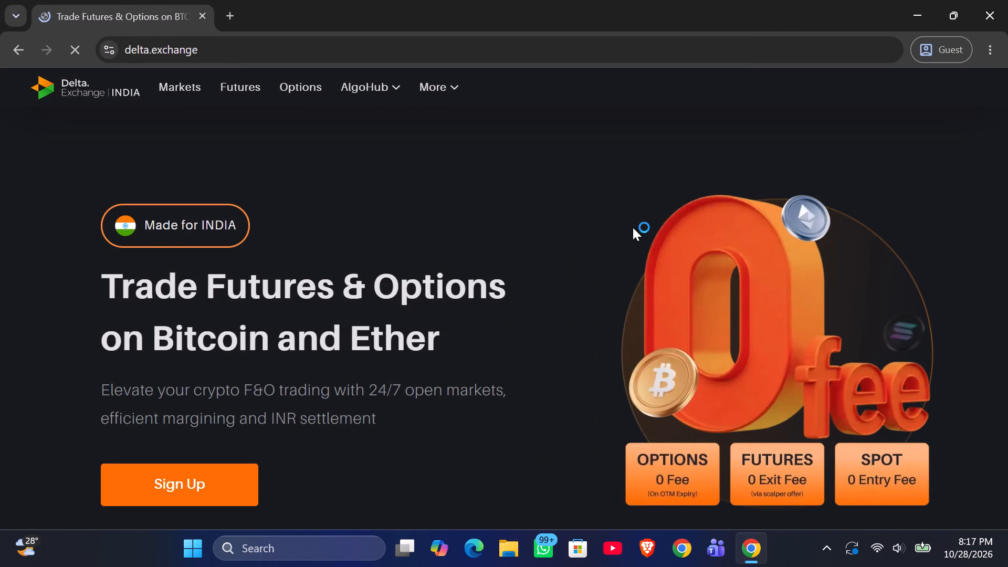
# Look through the Delta Exchange home page down to the support questions and return to its start.
pyautogui.scroll(-12, 633, 227)
pyautogui.scroll(7, 633, 227)
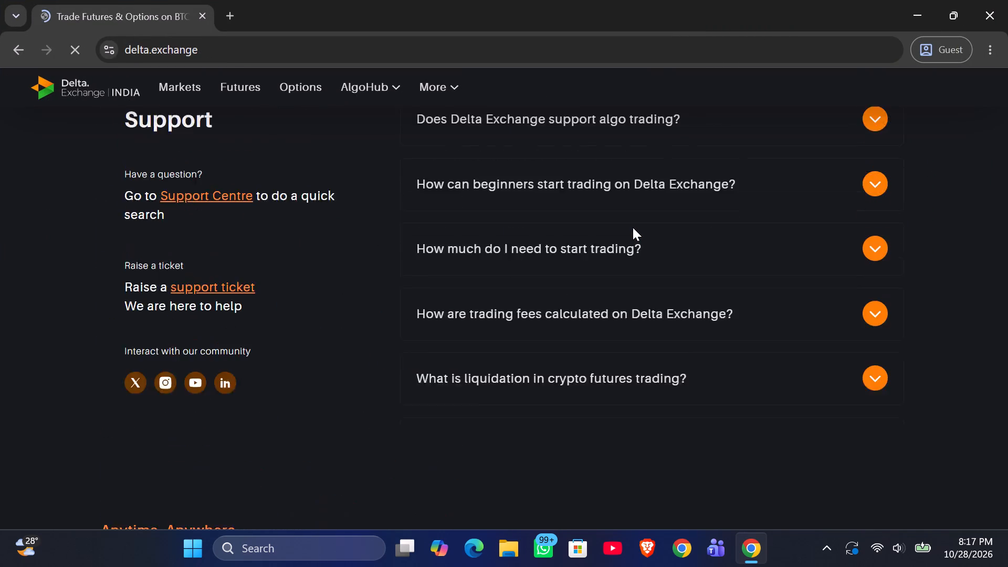
pyautogui.scroll(18, 633, 227)
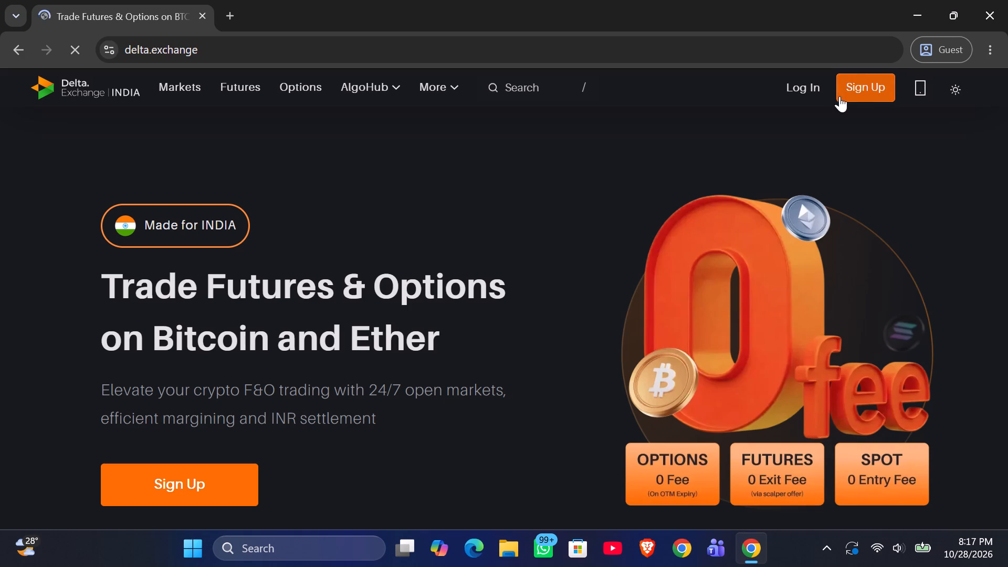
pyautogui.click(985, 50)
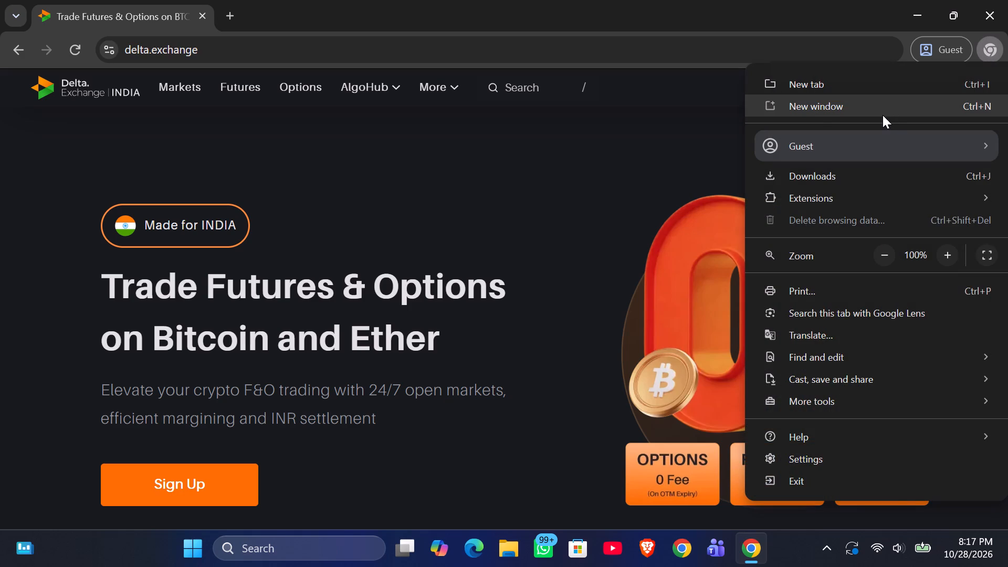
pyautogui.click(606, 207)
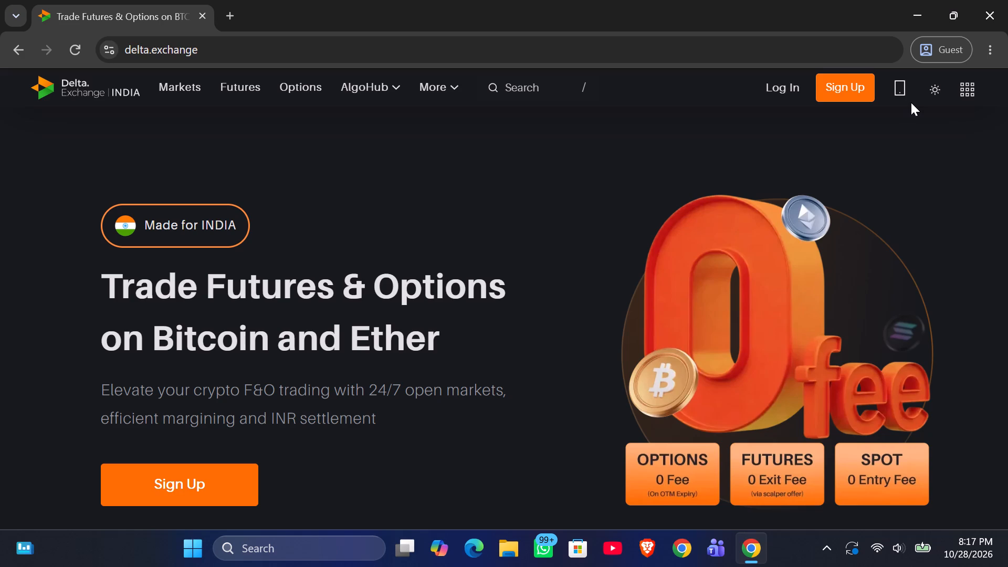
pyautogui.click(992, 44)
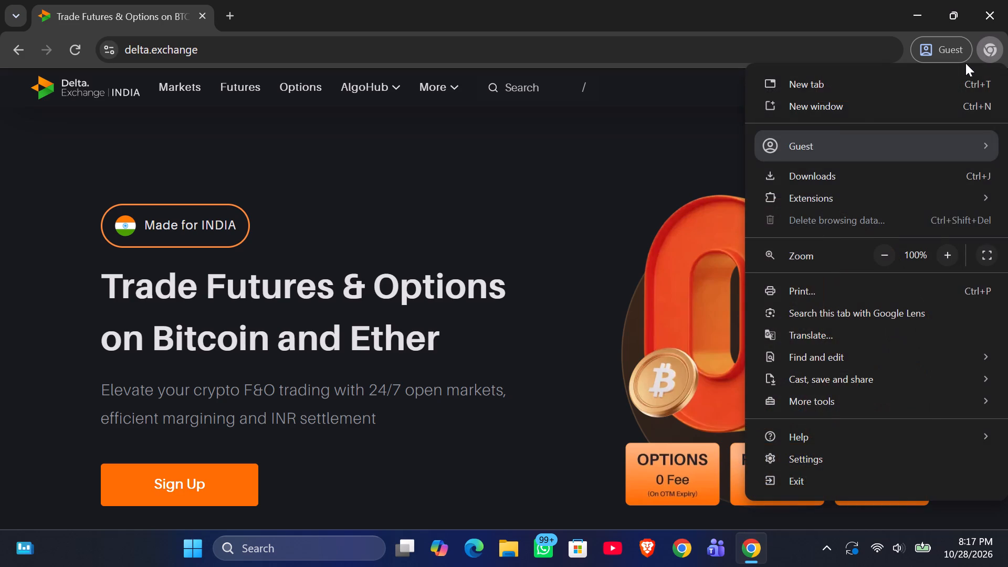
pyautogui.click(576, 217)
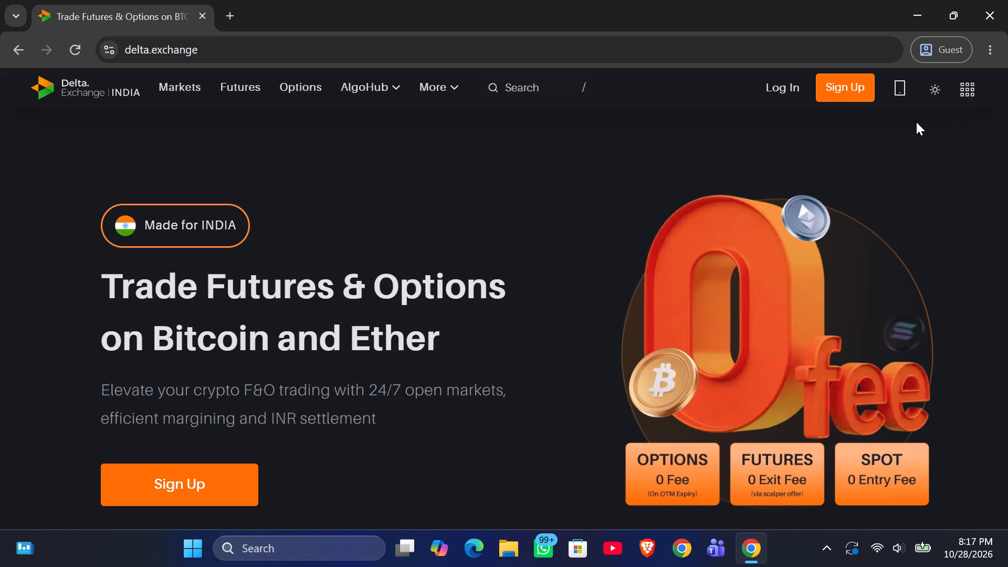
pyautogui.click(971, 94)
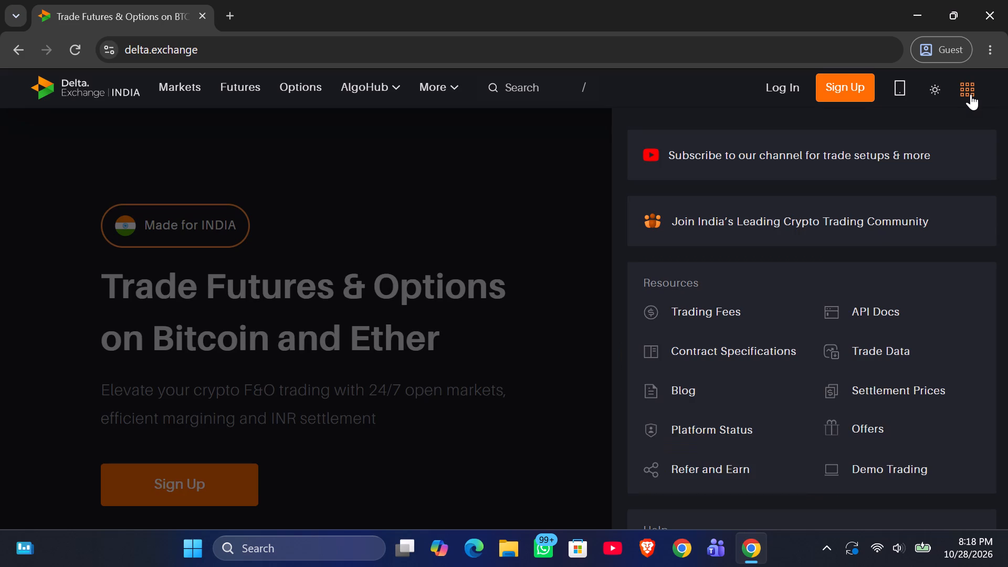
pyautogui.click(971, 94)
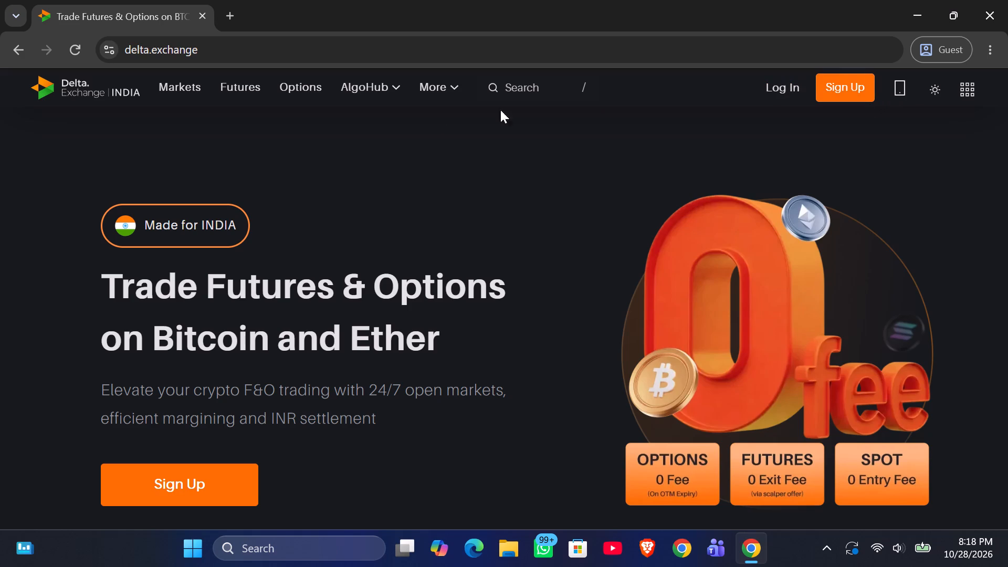
# Go to the futures markets list and open the BTCUSD Bitcoin Perpetual contract.
pyautogui.click(175, 87)
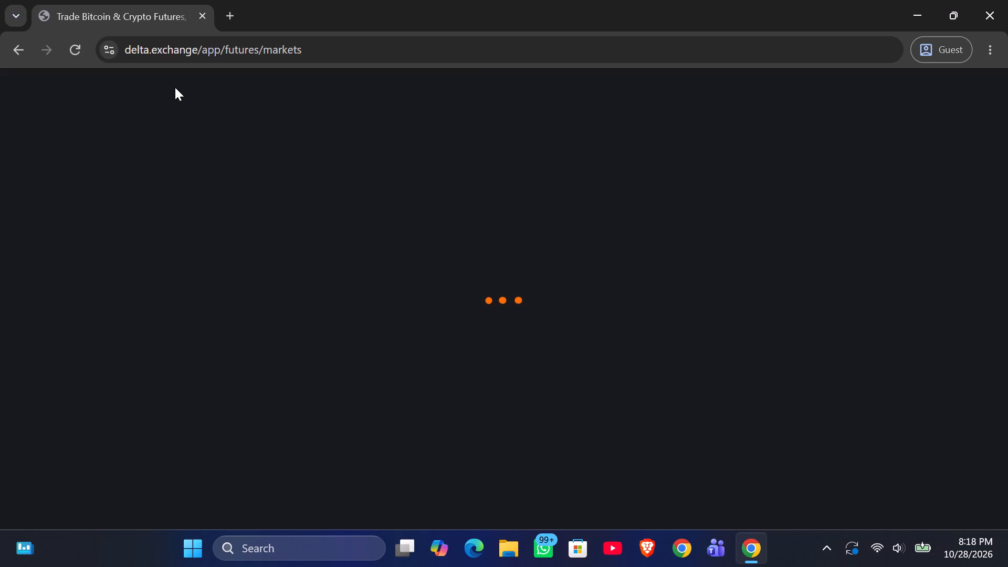
pyautogui.click(175, 87)
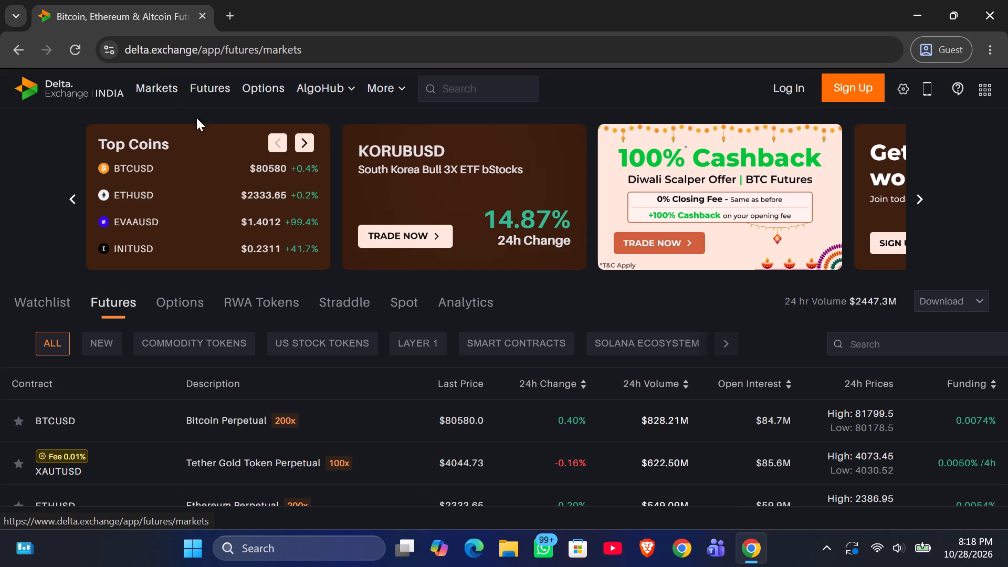
pyautogui.doubleClick(184, 414)
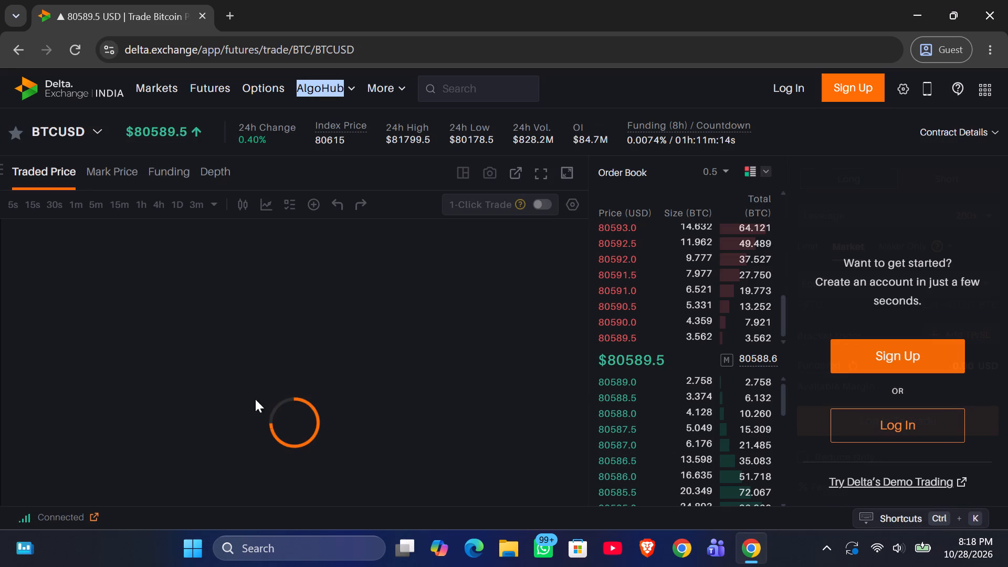
# Set the BTCUSD price chart's interval to 15m.
pyautogui.scroll(-1, 328, 417)
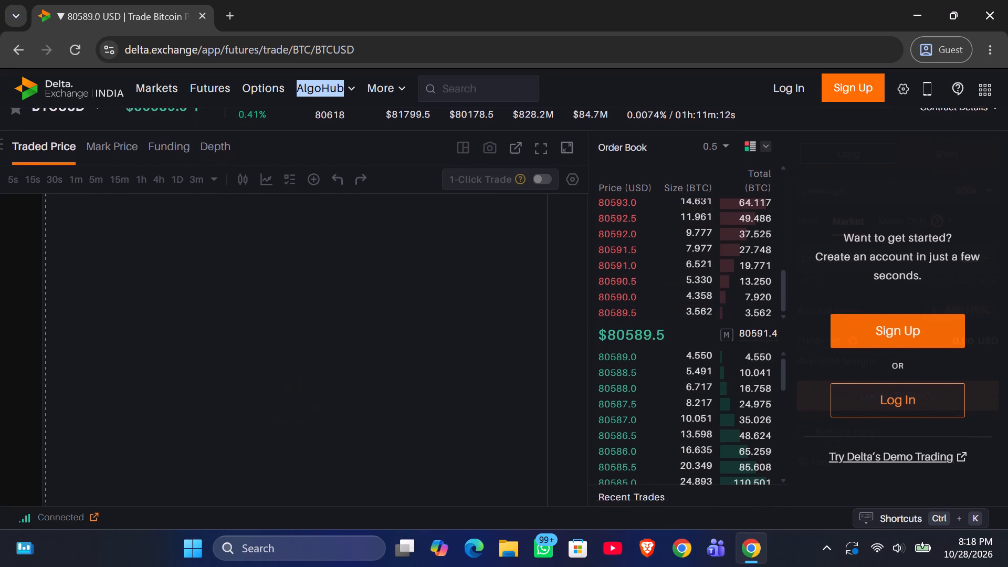
pyautogui.scroll(-1, 328, 417)
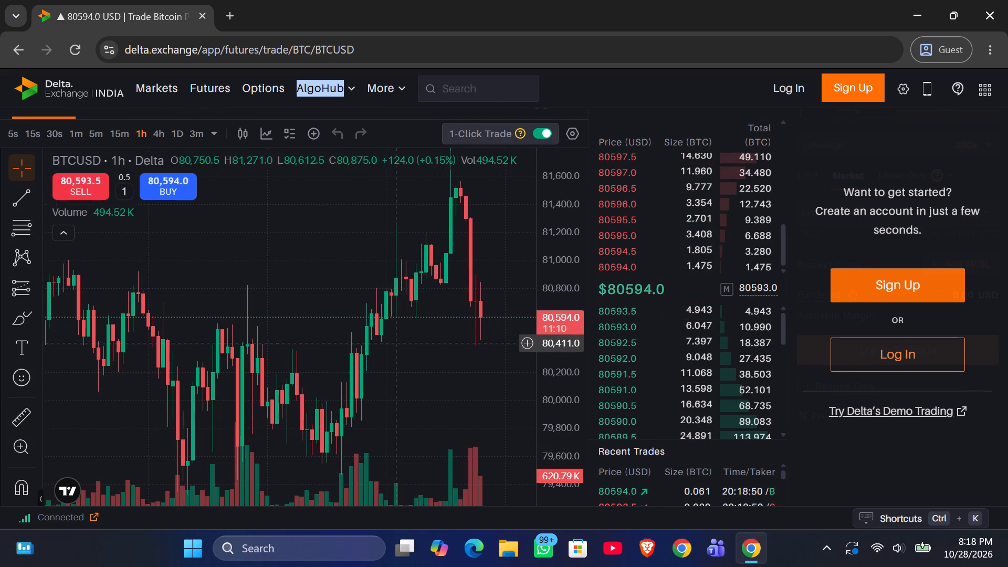
pyautogui.click(370, 242)
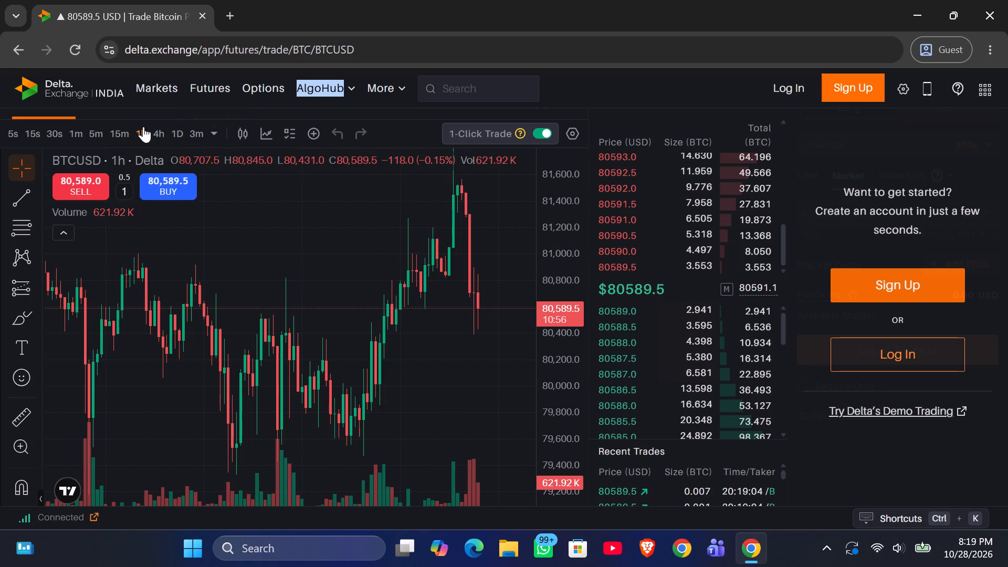
pyautogui.click(123, 134)
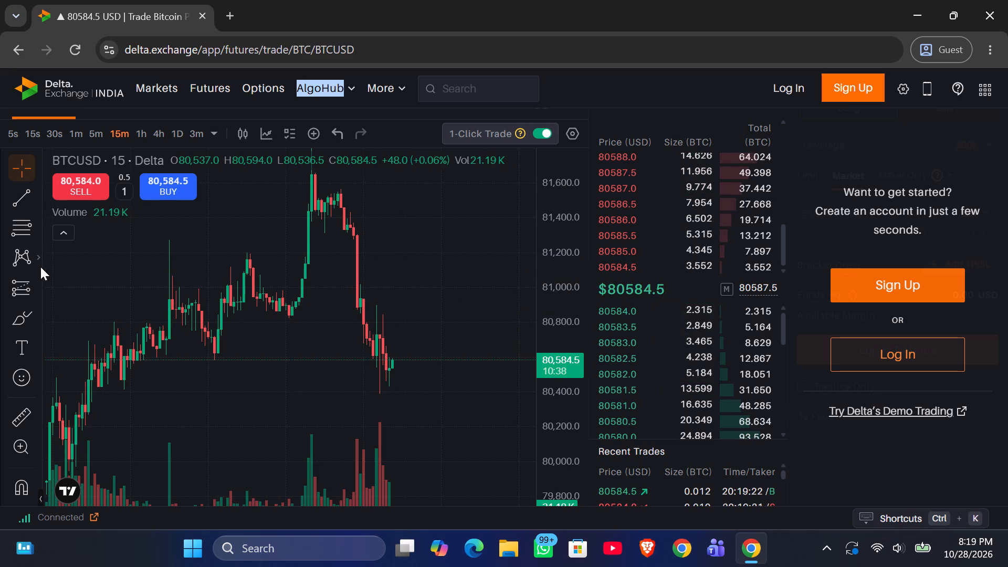
# Draw a zero-width Rotated Rectangle sloping down across the BTCUSD candles from about 80,845 to about 80,234.5.
pyautogui.click(27, 309)
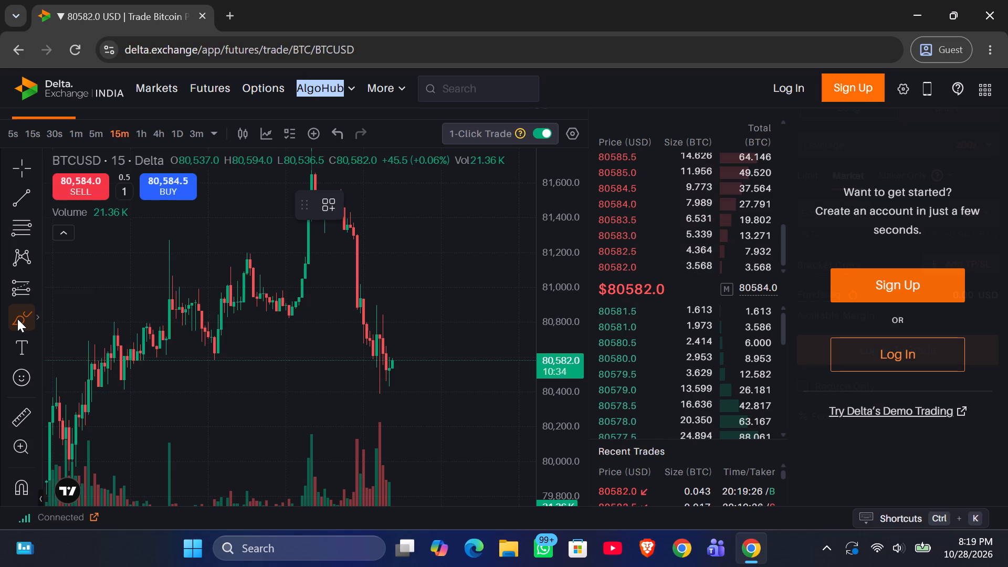
pyautogui.click(17, 319)
pyautogui.scroll(-1, 108, 375)
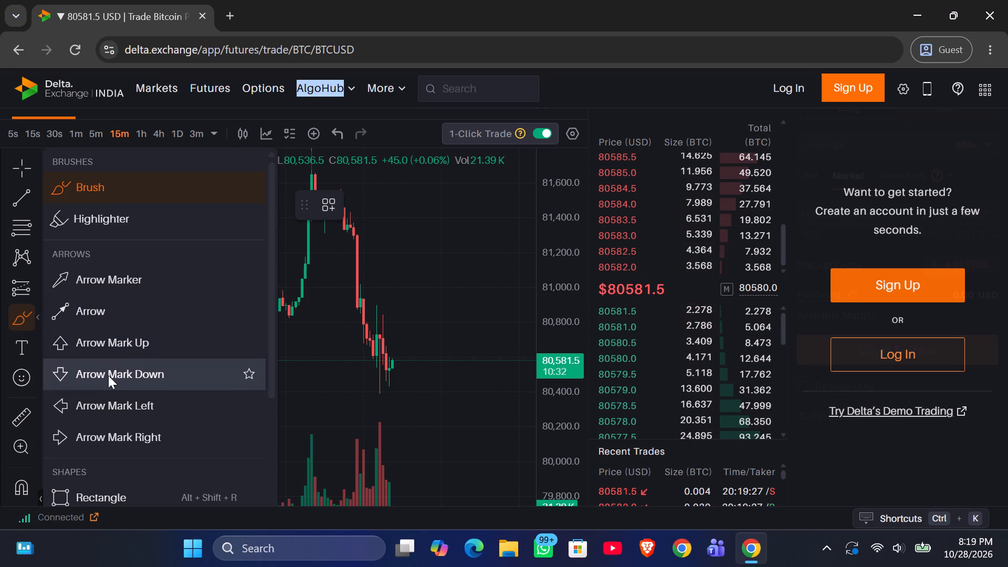
pyautogui.scroll(-2, 108, 375)
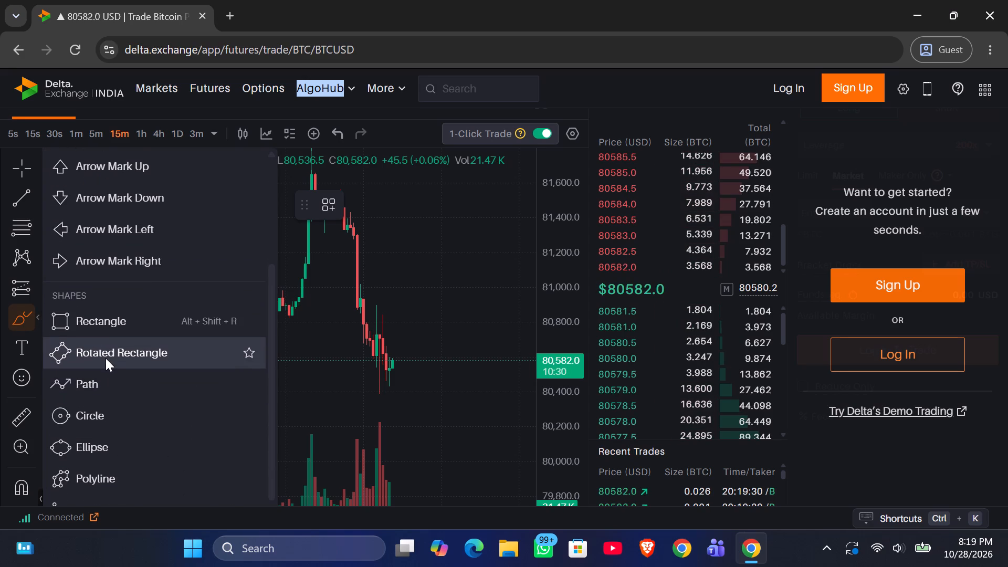
pyautogui.click(106, 358)
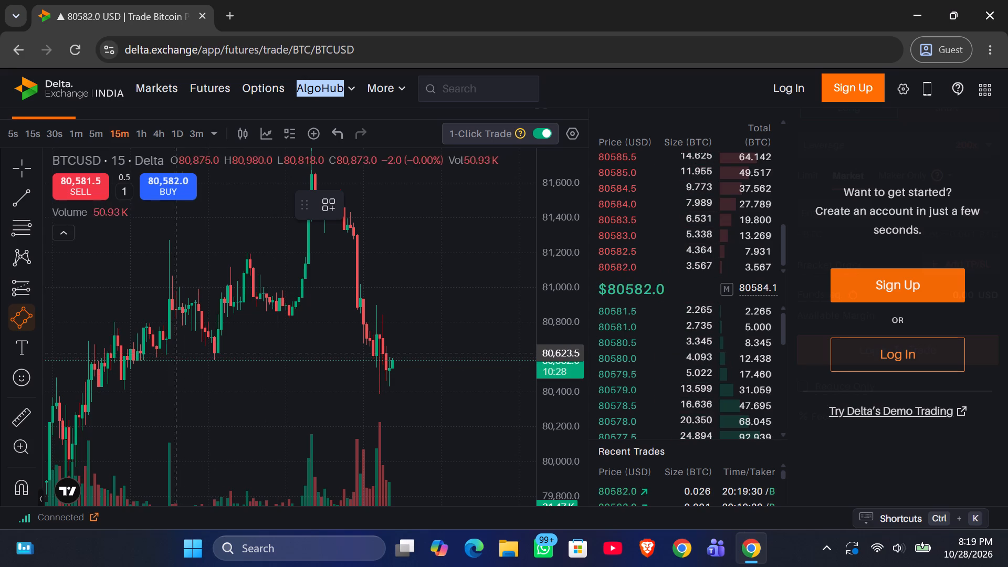
pyautogui.click(133, 314)
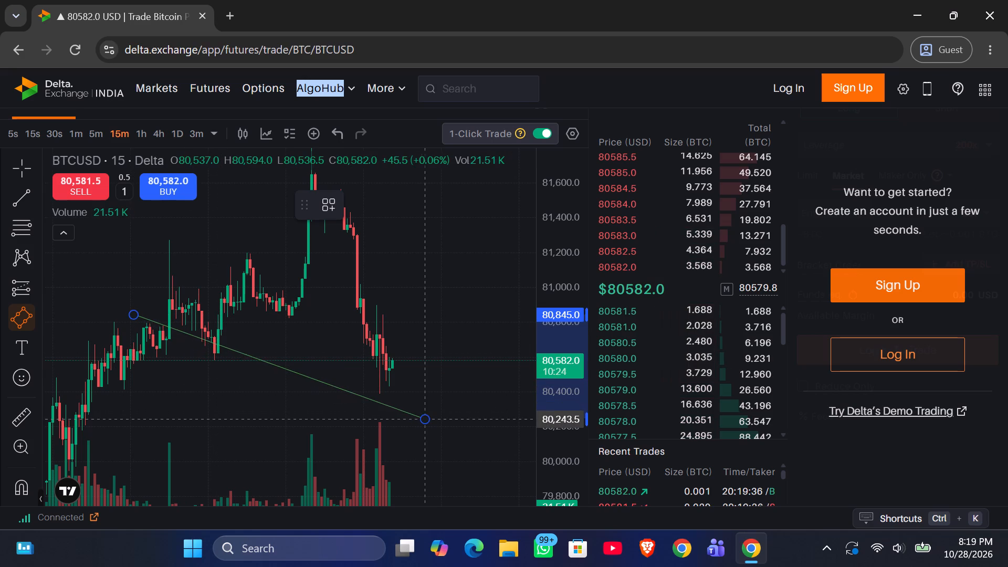
pyautogui.click(471, 420)
pyautogui.click(471, 420)
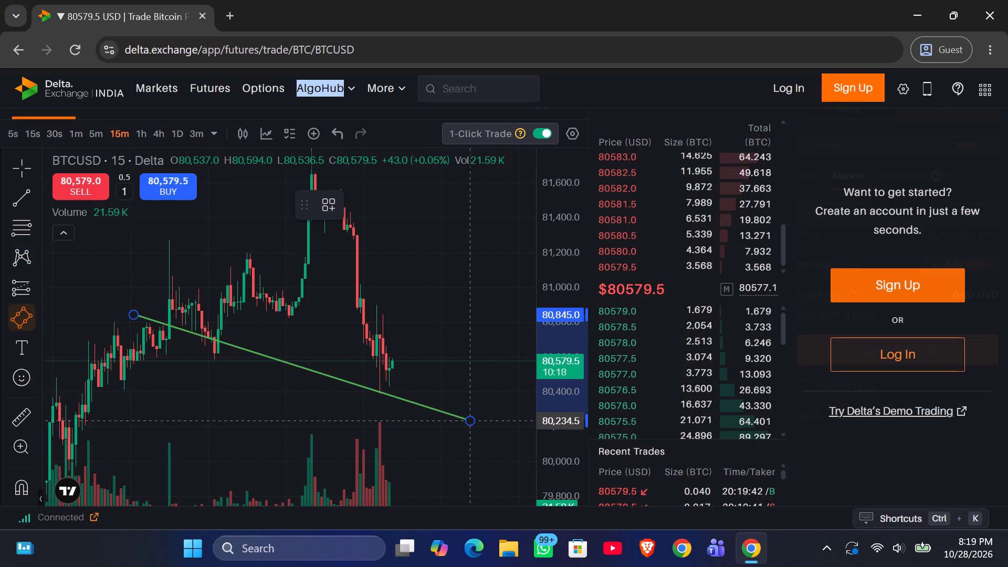
pyautogui.click(469, 360)
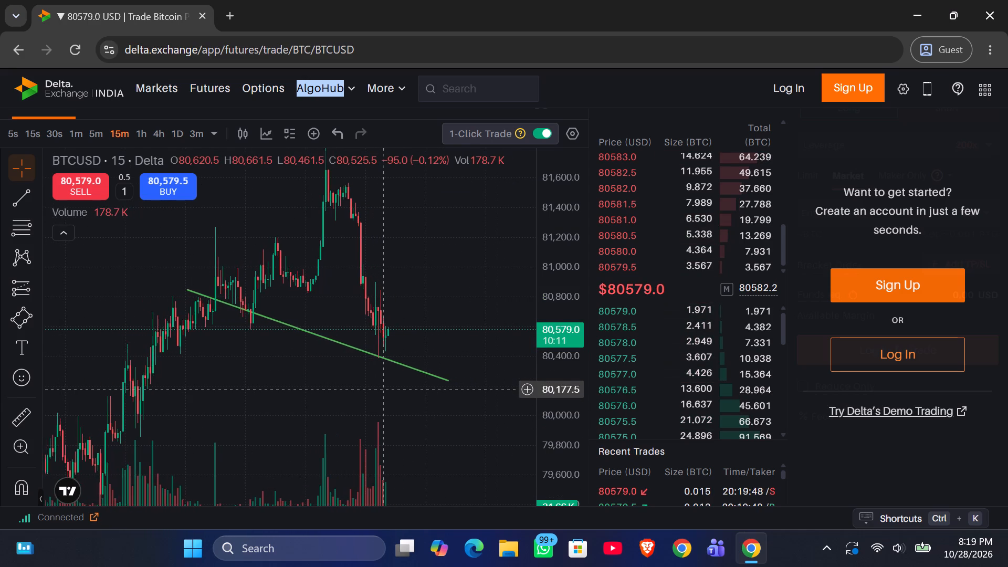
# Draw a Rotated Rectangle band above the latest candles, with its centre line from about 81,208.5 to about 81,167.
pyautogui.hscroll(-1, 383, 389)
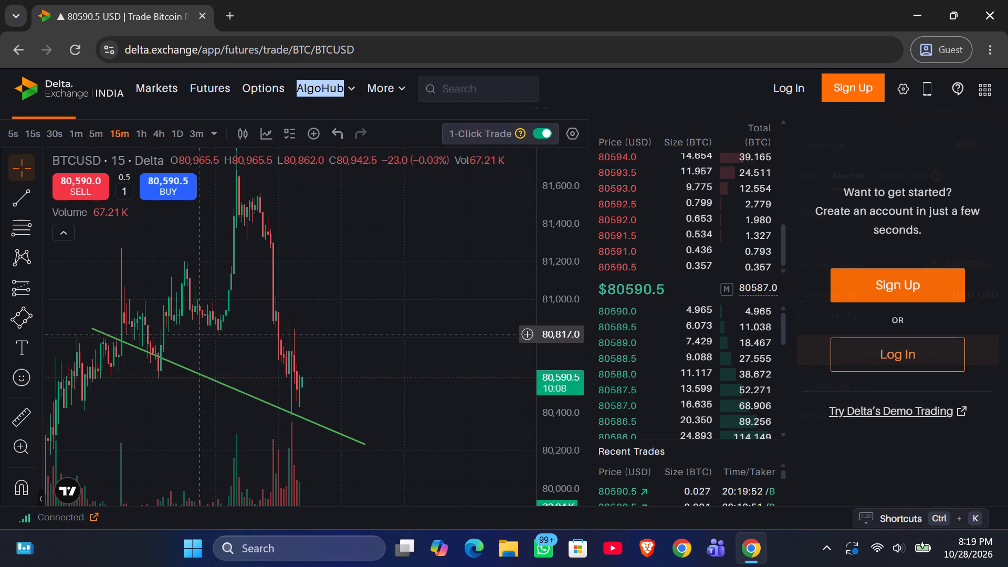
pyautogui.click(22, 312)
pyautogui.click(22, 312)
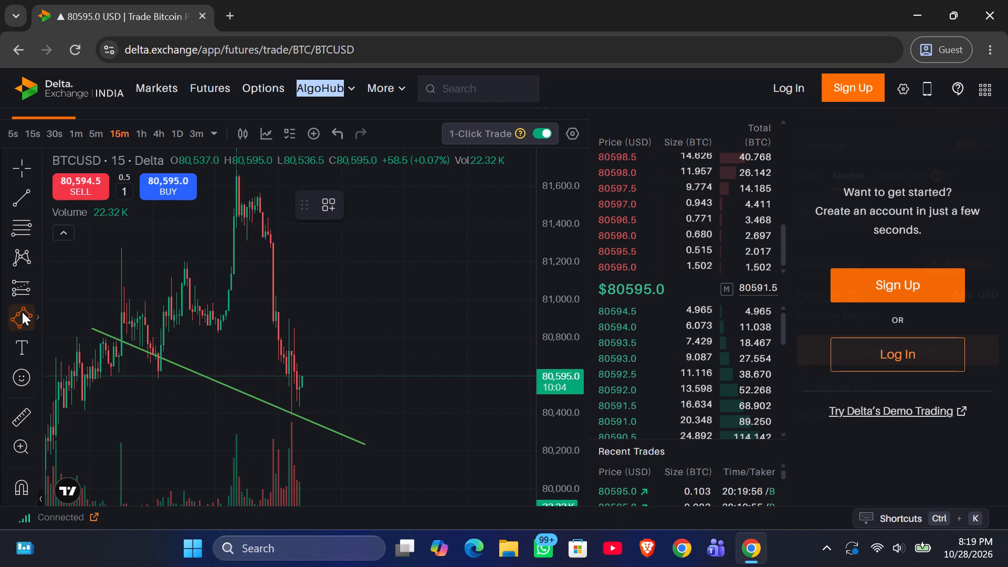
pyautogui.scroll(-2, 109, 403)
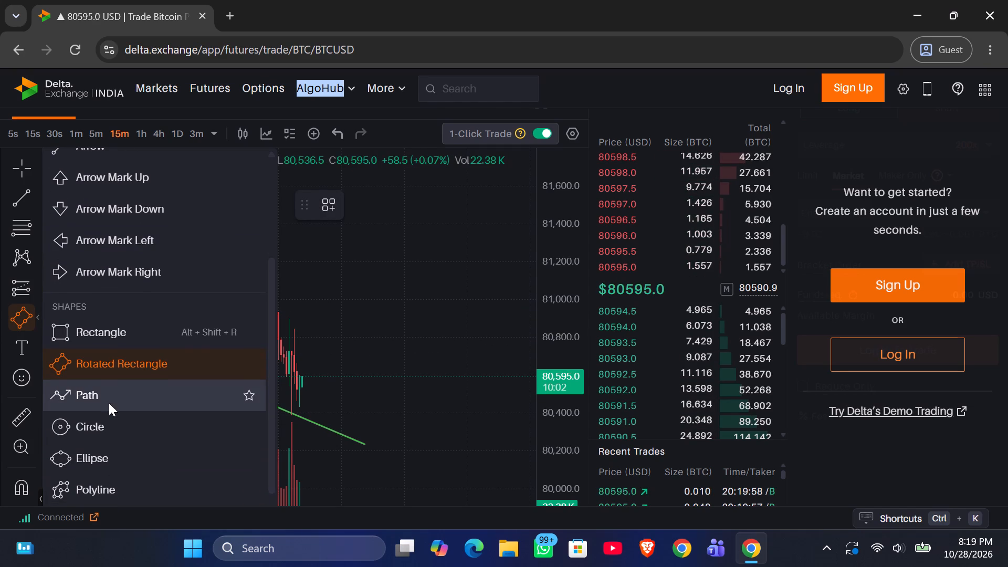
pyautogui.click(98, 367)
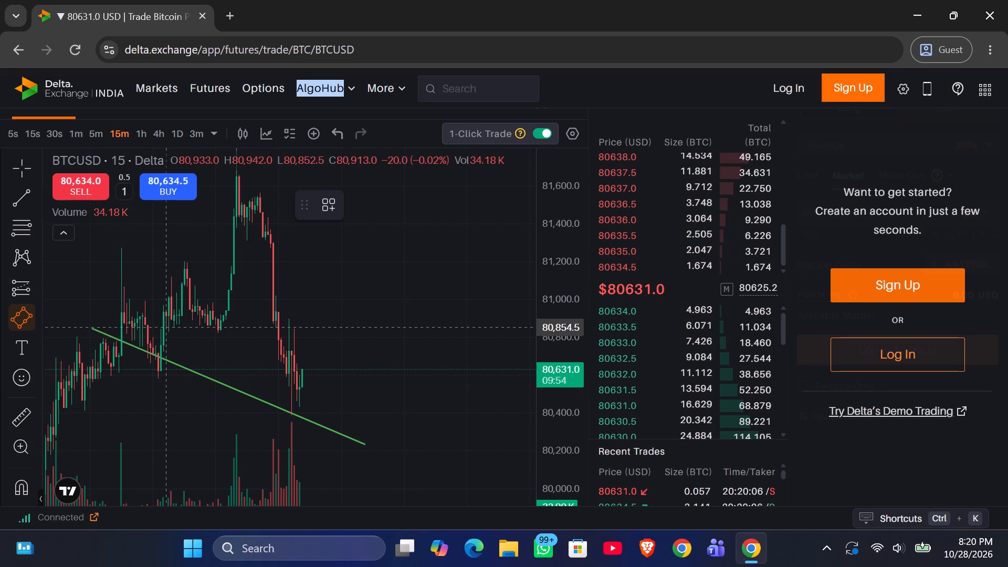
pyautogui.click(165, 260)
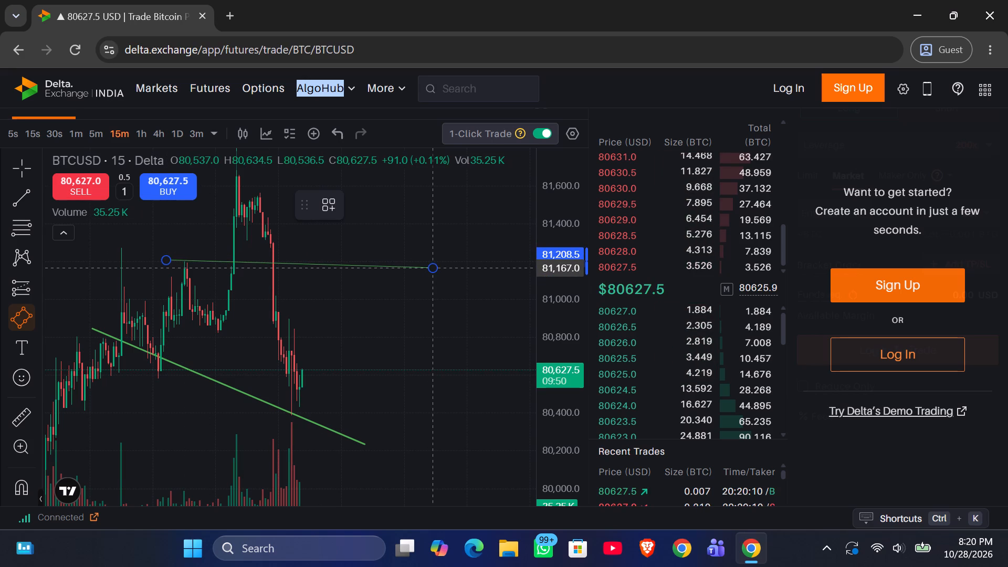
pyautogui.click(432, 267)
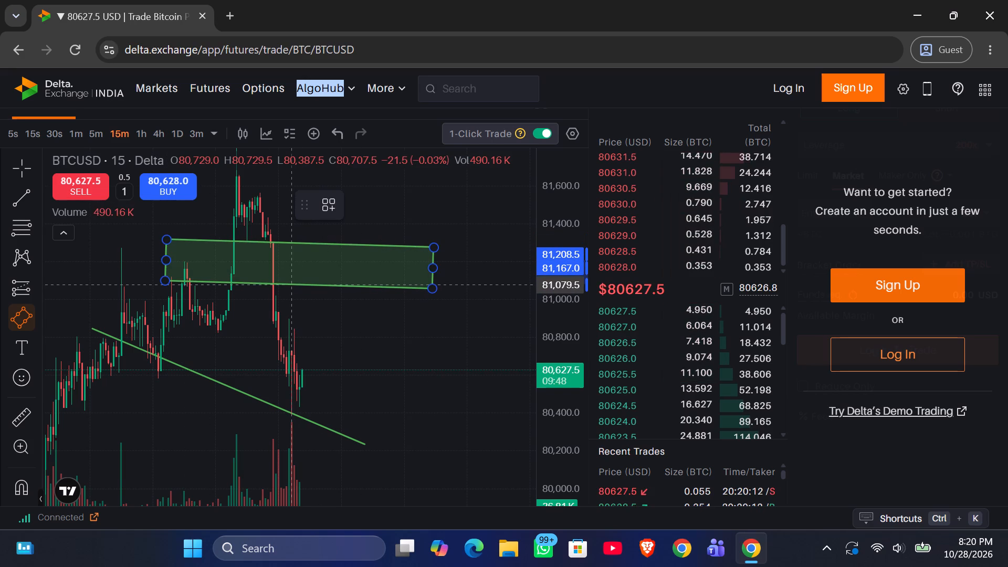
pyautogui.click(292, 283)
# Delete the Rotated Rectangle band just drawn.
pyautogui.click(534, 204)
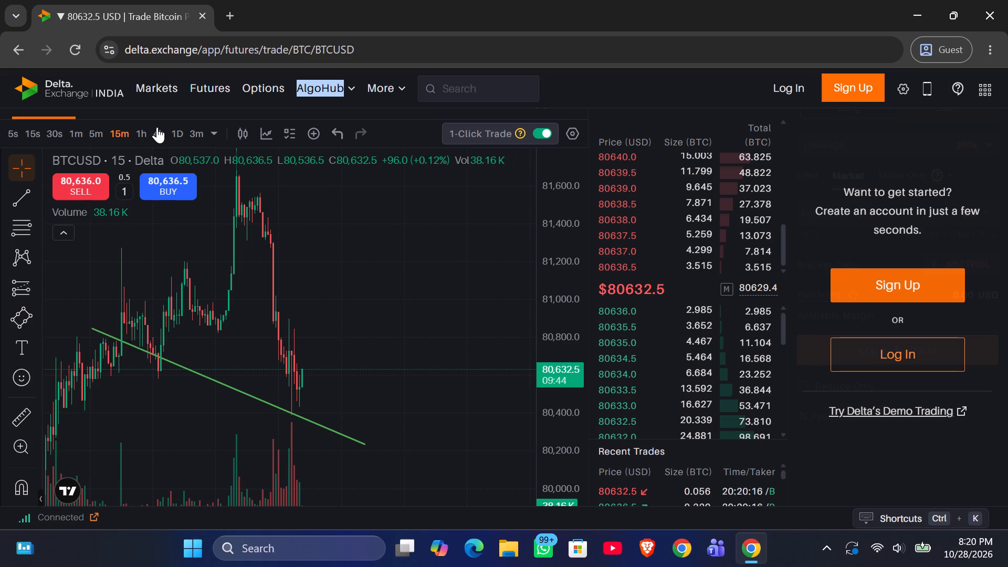
# Set the BTCUSD chart's interval to 1 day.
pyautogui.click(214, 131)
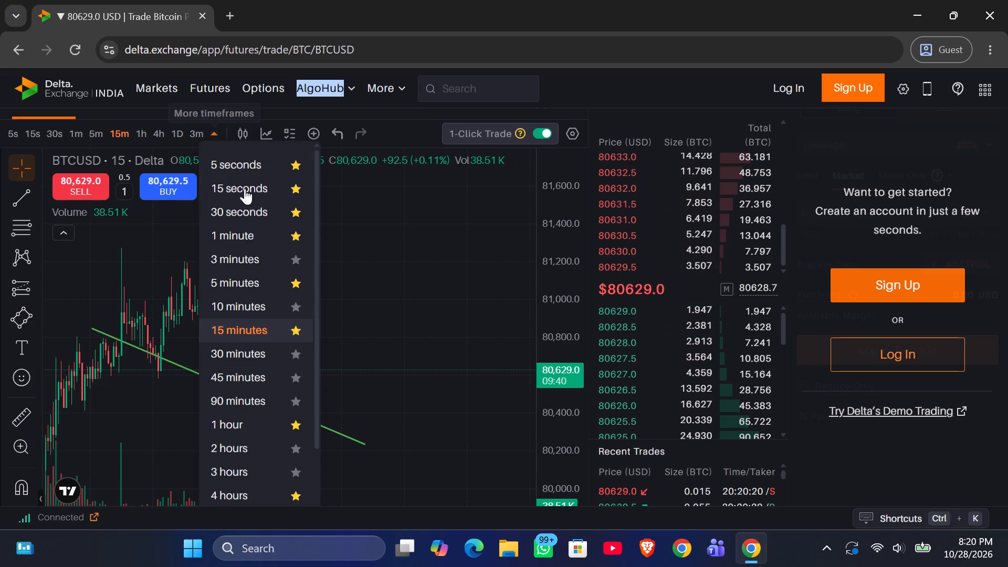
pyautogui.scroll(-3, 241, 209)
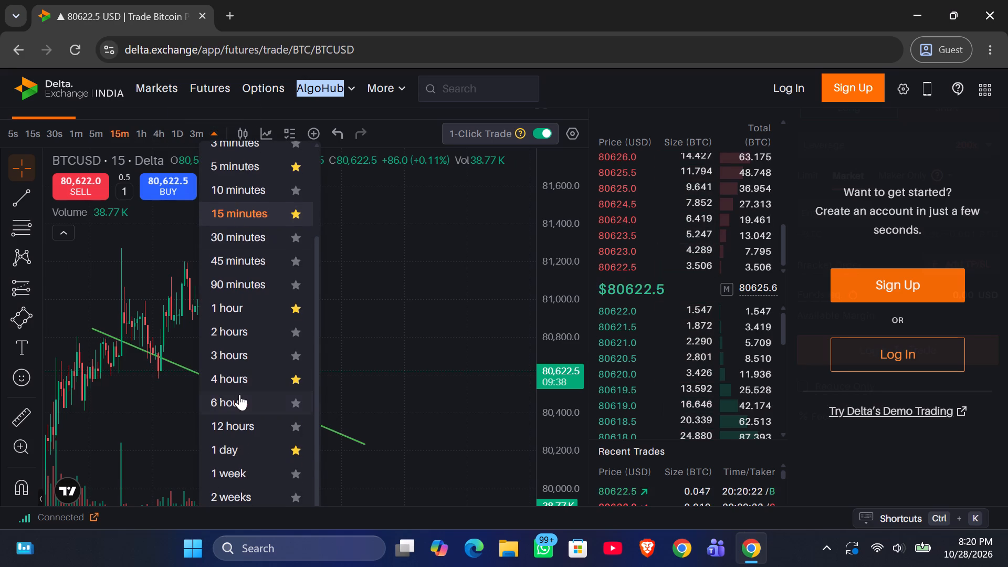
pyautogui.click(235, 448)
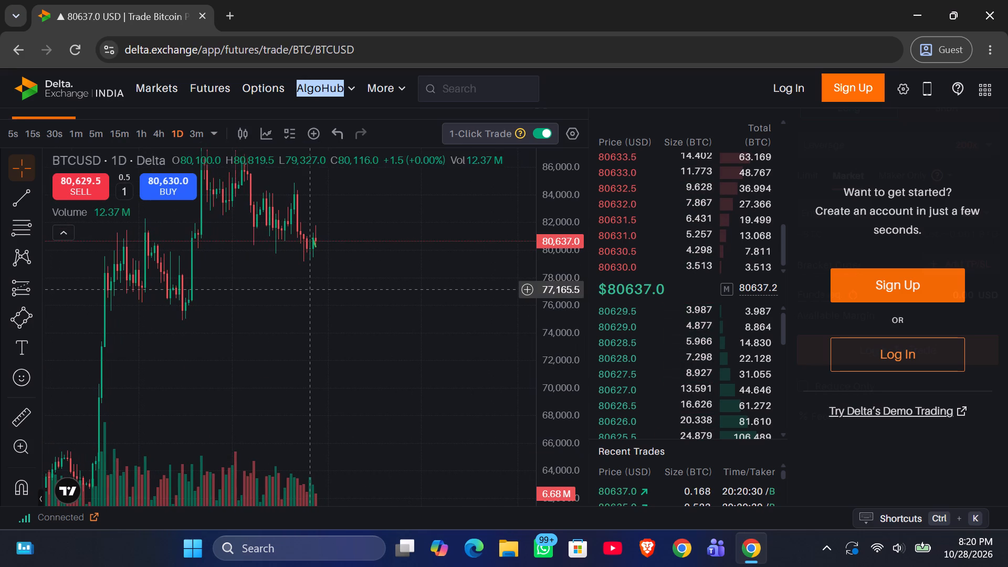
# Delete the short sloping Rotated Rectangle at the latest daily candles.
pyautogui.scroll(-2, 309, 289)
pyautogui.hscroll(-1, 309, 289)
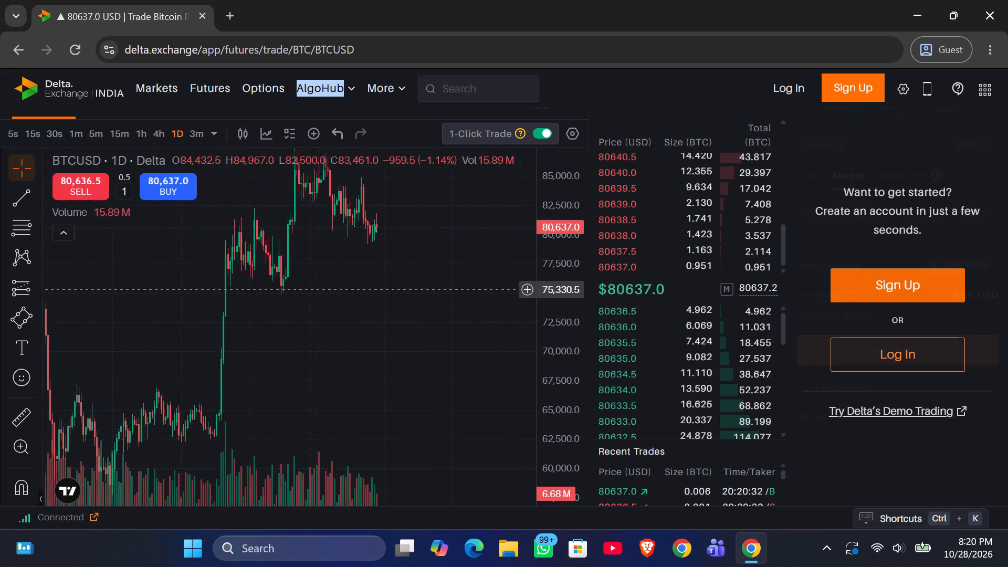
pyautogui.hscroll(-1, 309, 289)
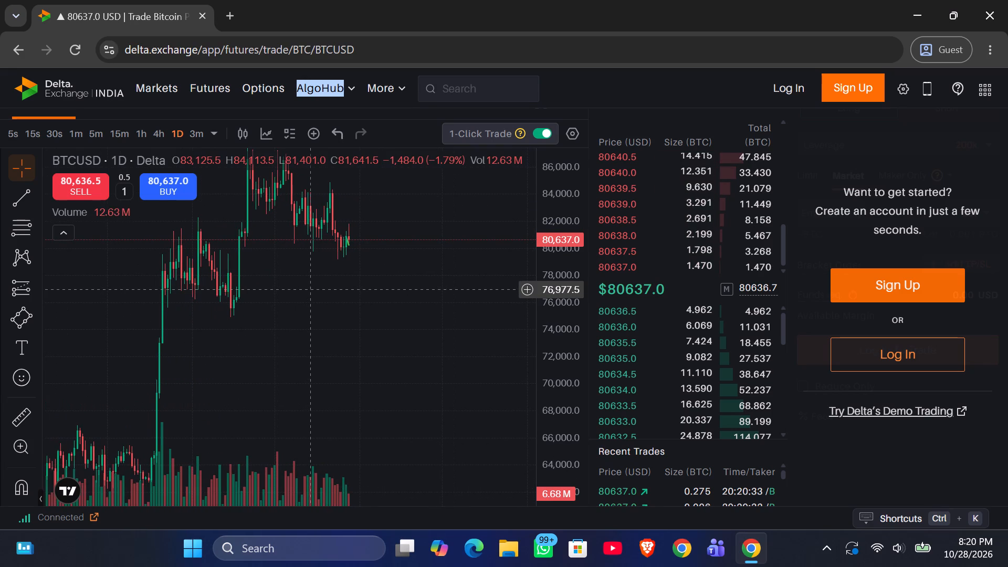
pyautogui.rightClick(309, 289)
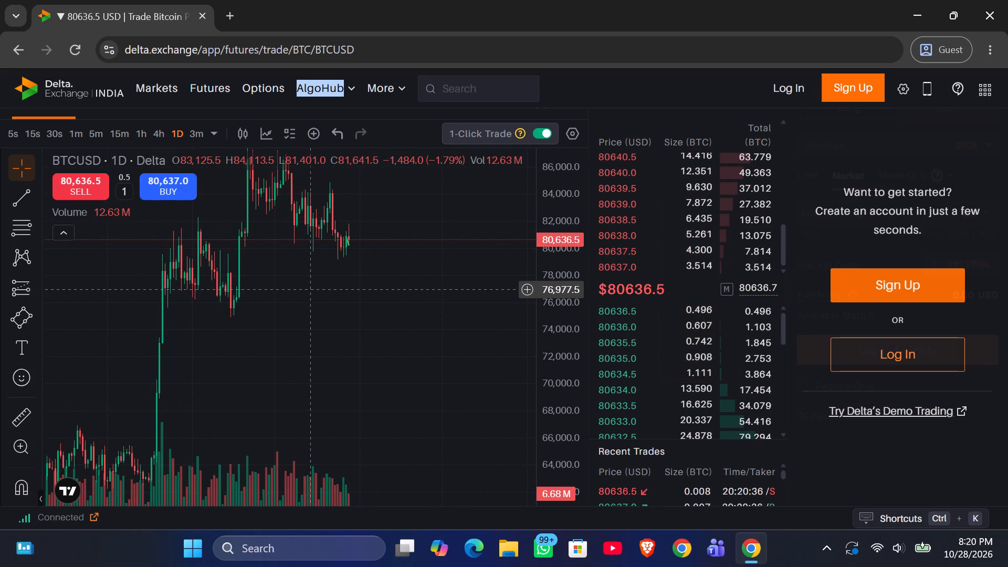
pyautogui.hscroll(-1, 309, 289)
pyautogui.click(231, 321)
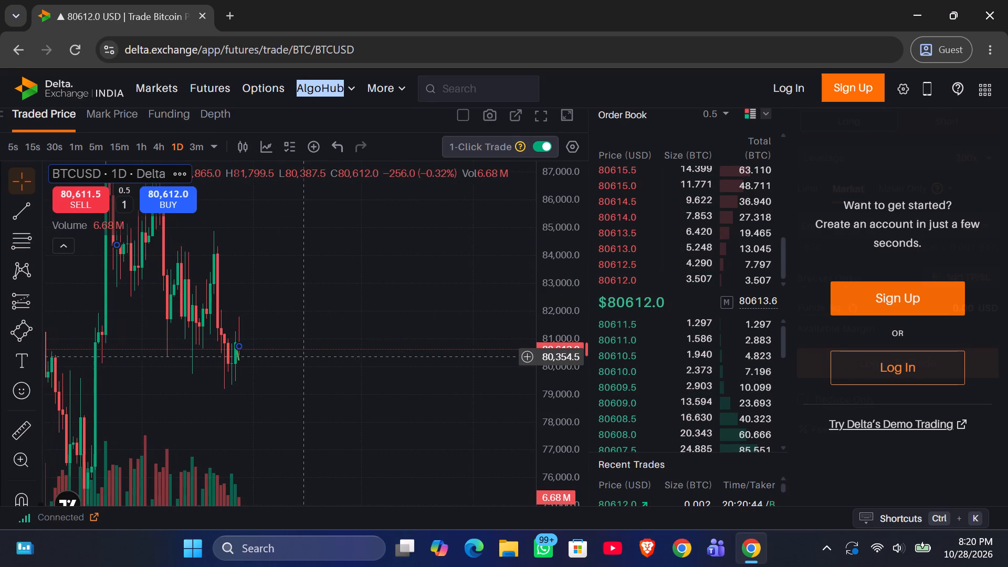
pyautogui.click(142, 385)
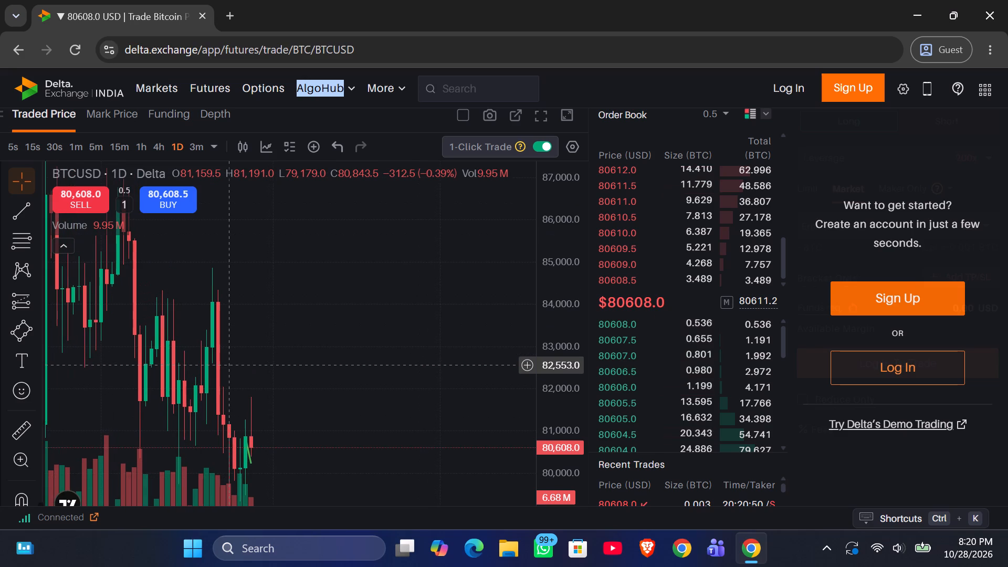
pyautogui.scroll(-2, 229, 365)
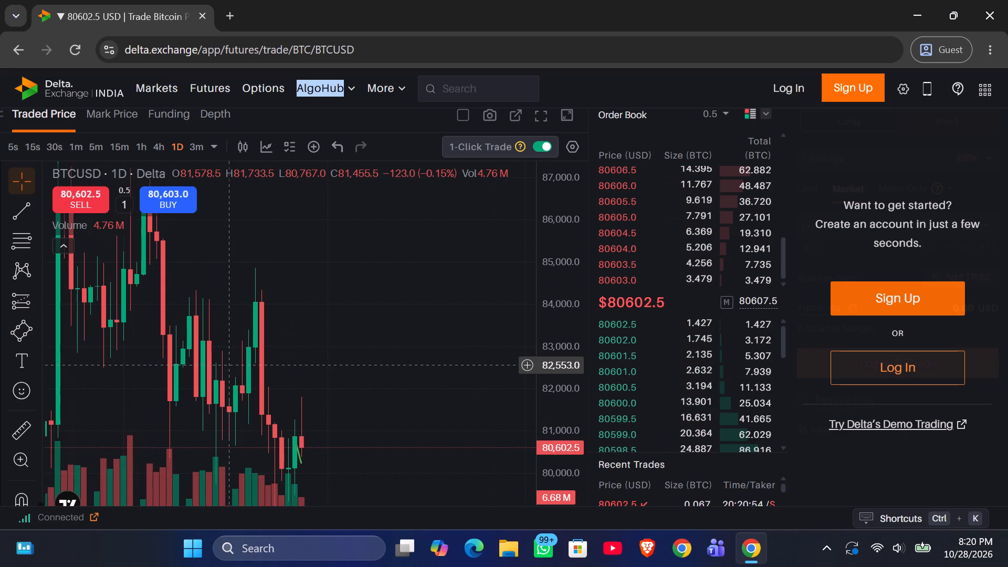
pyautogui.scroll(-2, 229, 365)
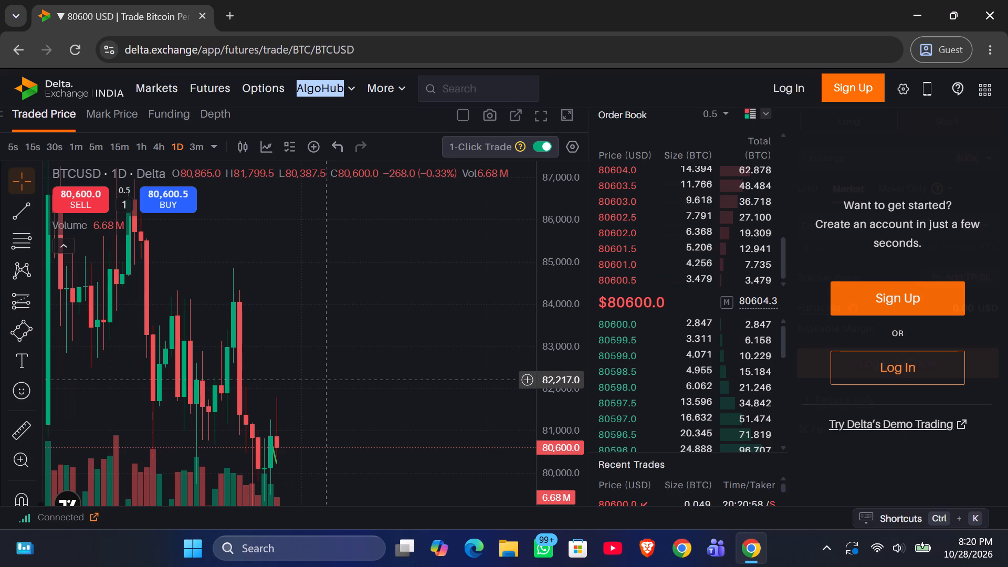
pyautogui.scroll(-1, 329, 379)
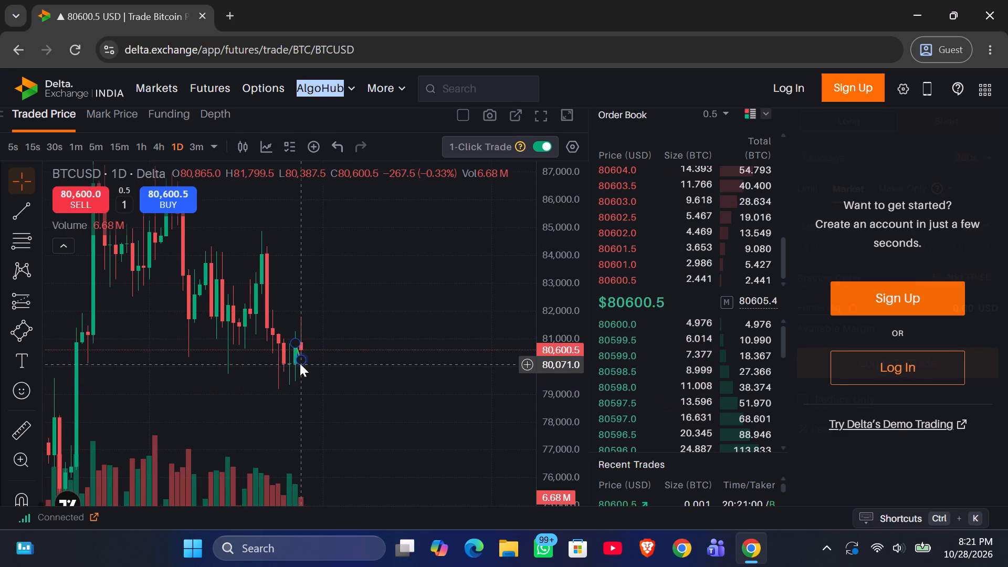
pyautogui.click(300, 363)
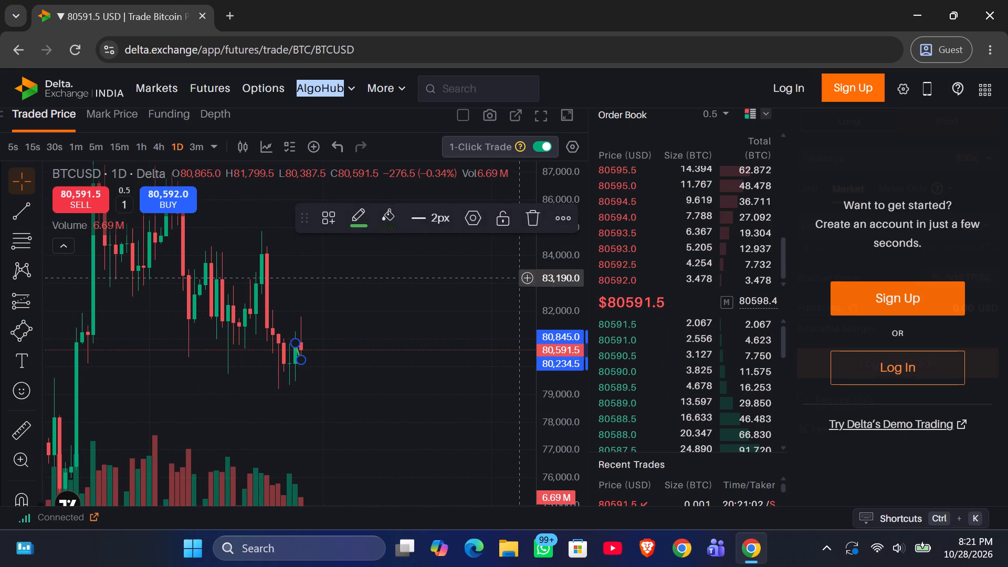
pyautogui.click(534, 220)
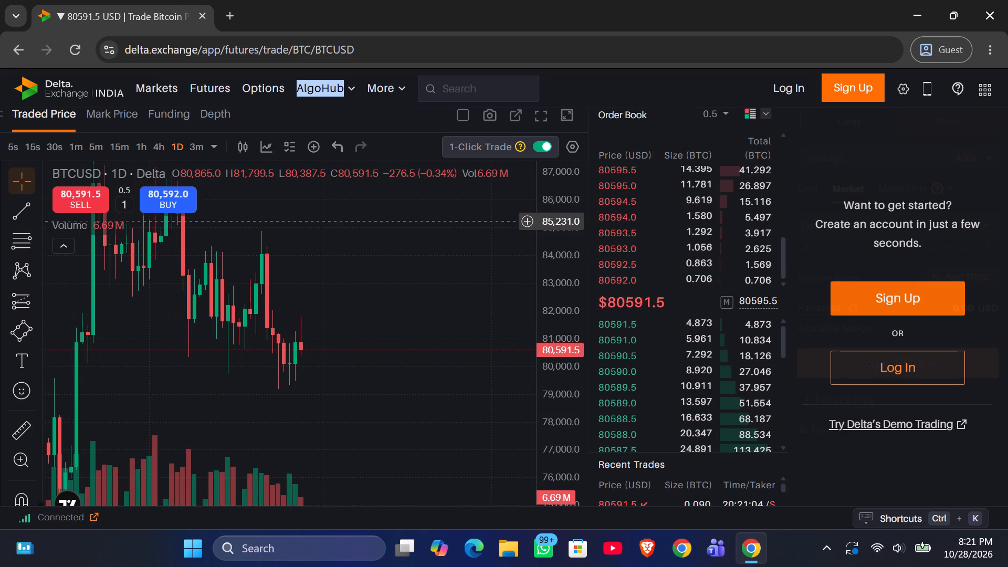
# Draw a horizontal zero-width Rotated Rectangle extending forward from the latest daily candle at about 80,854.5.
pyautogui.hscroll(-1, 374, 333)
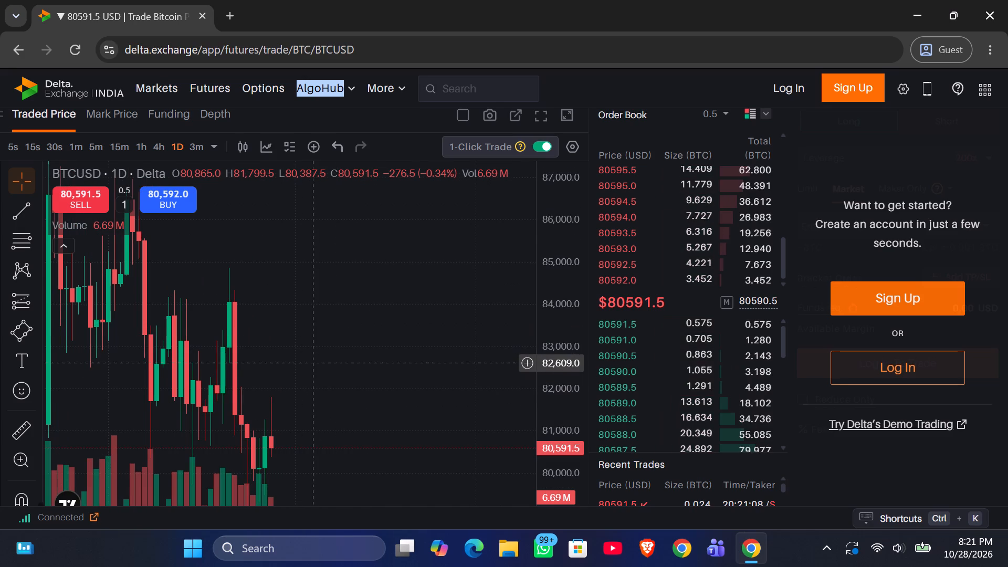
pyautogui.click(31, 329)
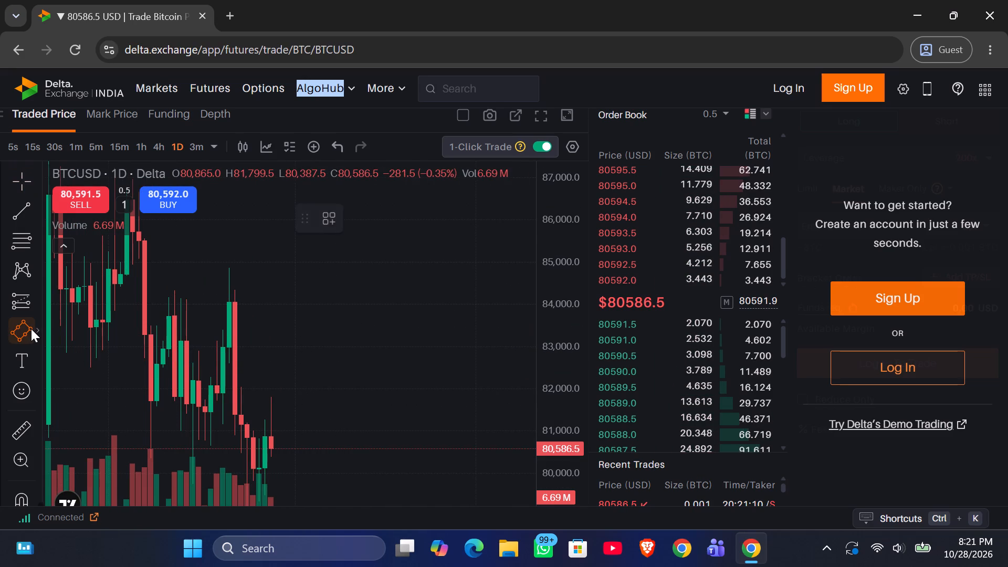
pyautogui.click(23, 329)
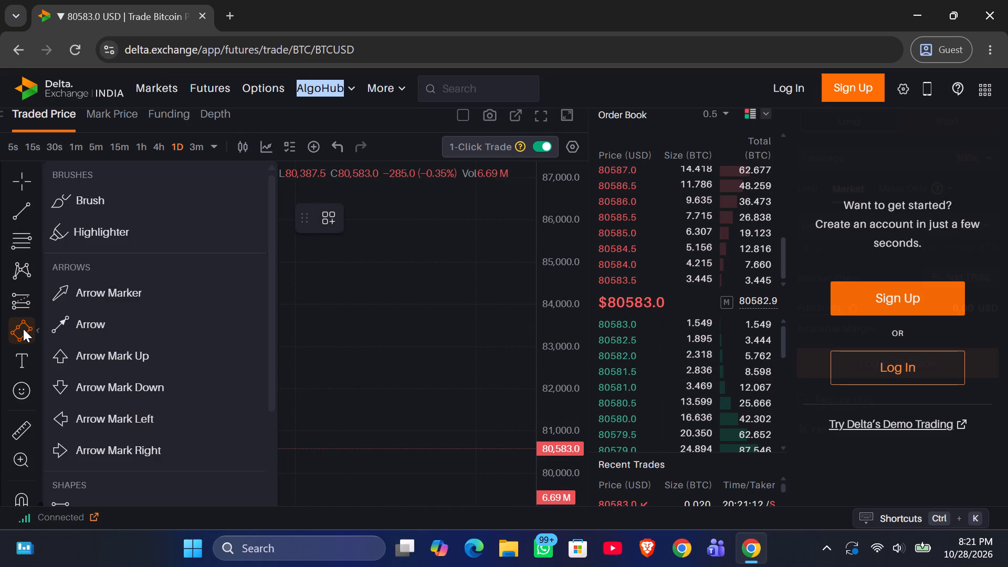
pyautogui.scroll(-2, 78, 387)
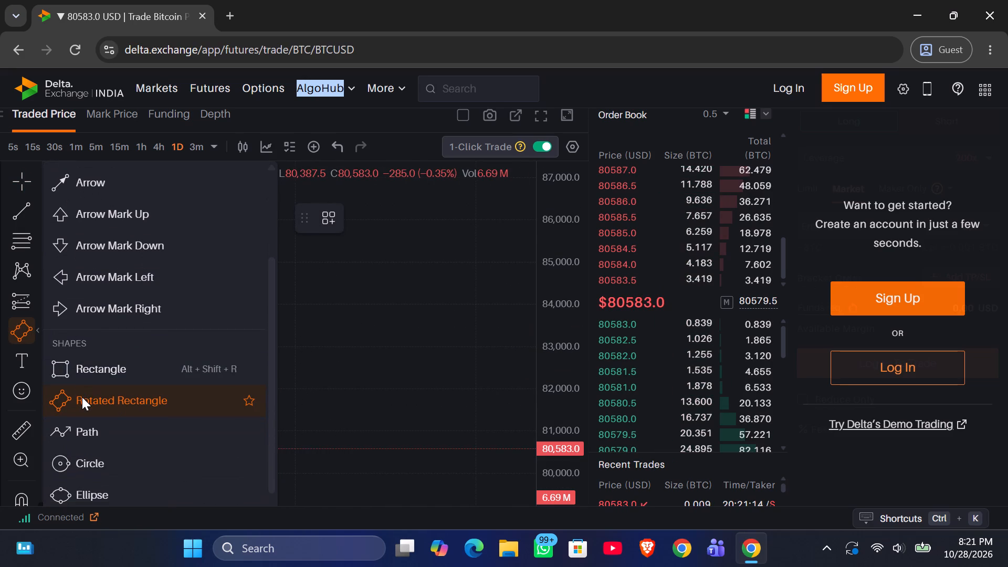
pyautogui.click(82, 397)
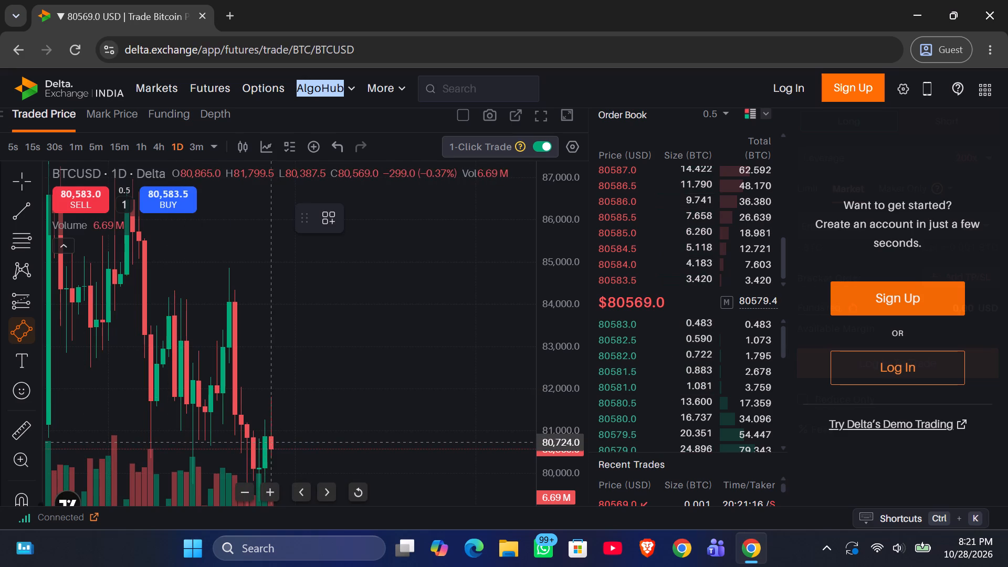
pyautogui.click(271, 437)
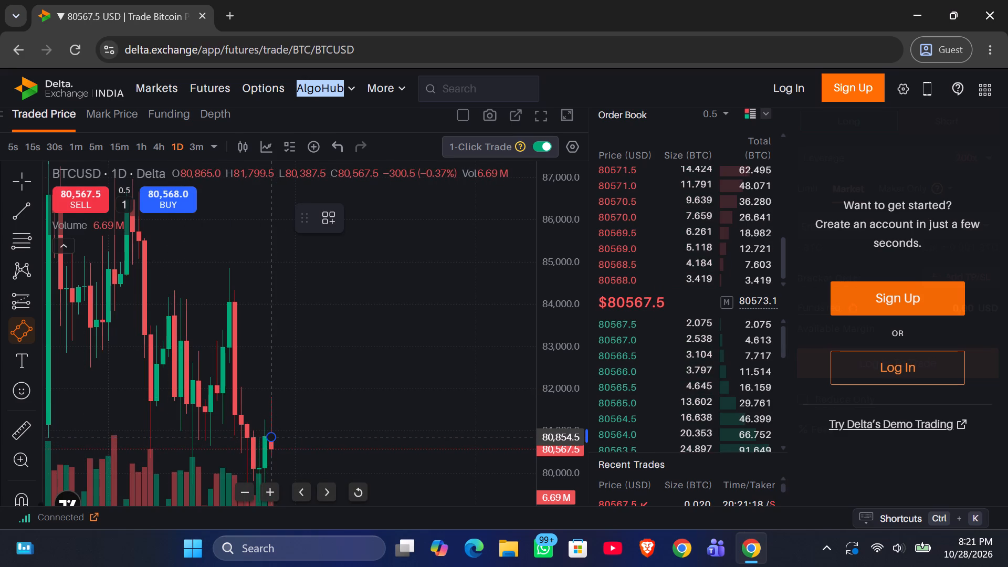
pyautogui.click(378, 437)
pyautogui.click(378, 437)
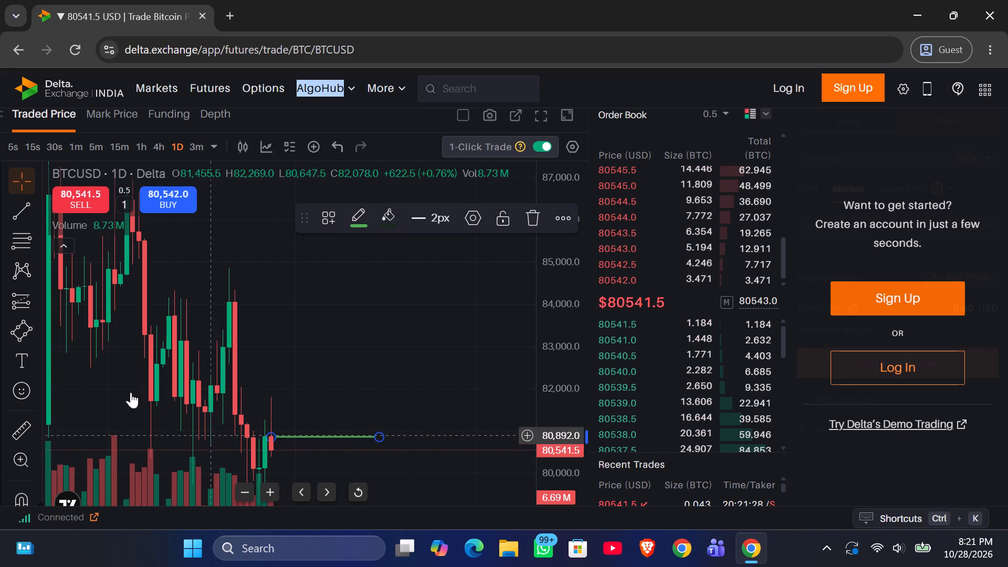
# Draw a second horizontal zero-width Rotated Rectangle below the first, extending forward from the latest daily candle at about 80,500.
pyautogui.click(19, 215)
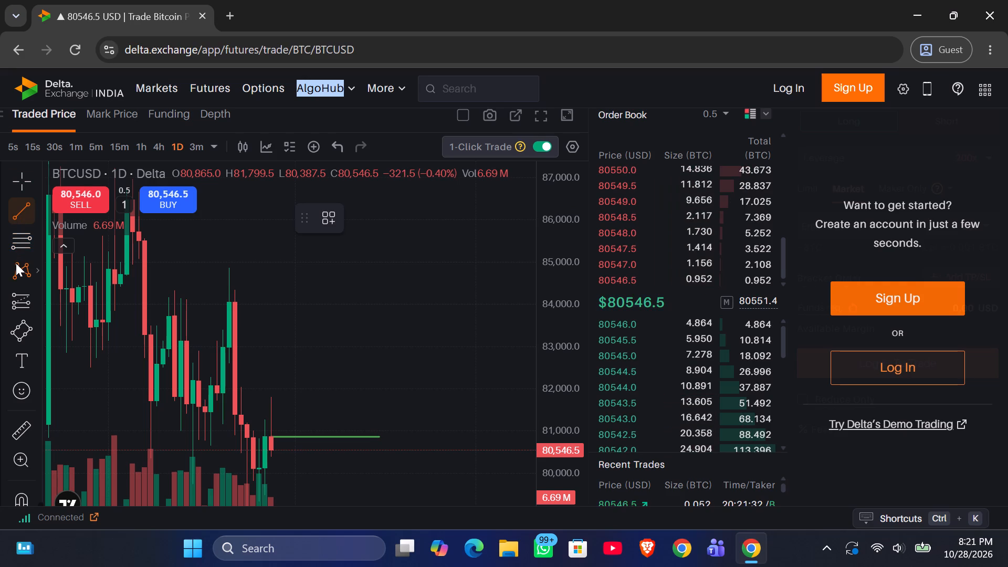
pyautogui.click(21, 331)
pyautogui.click(21, 331)
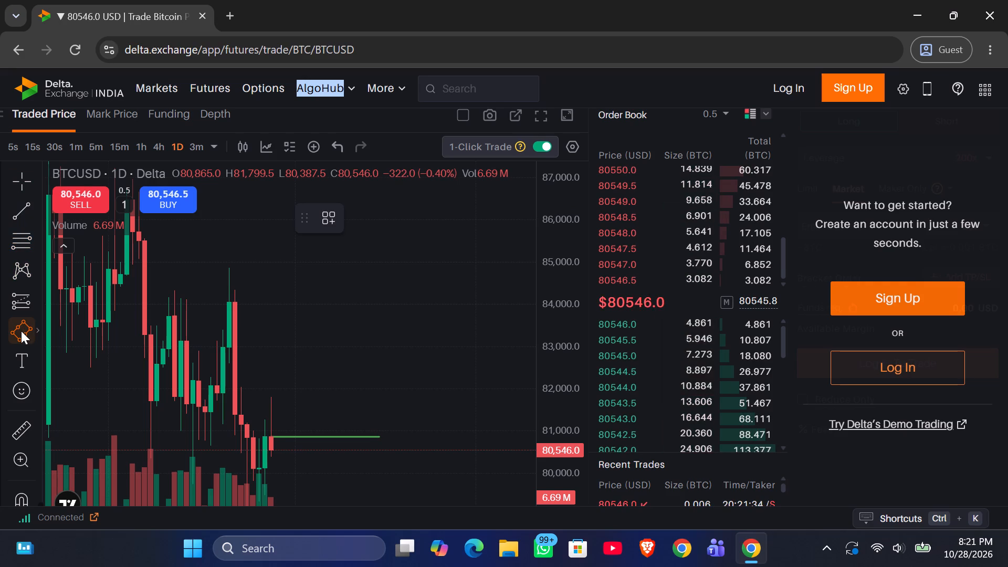
pyautogui.scroll(-2, 138, 367)
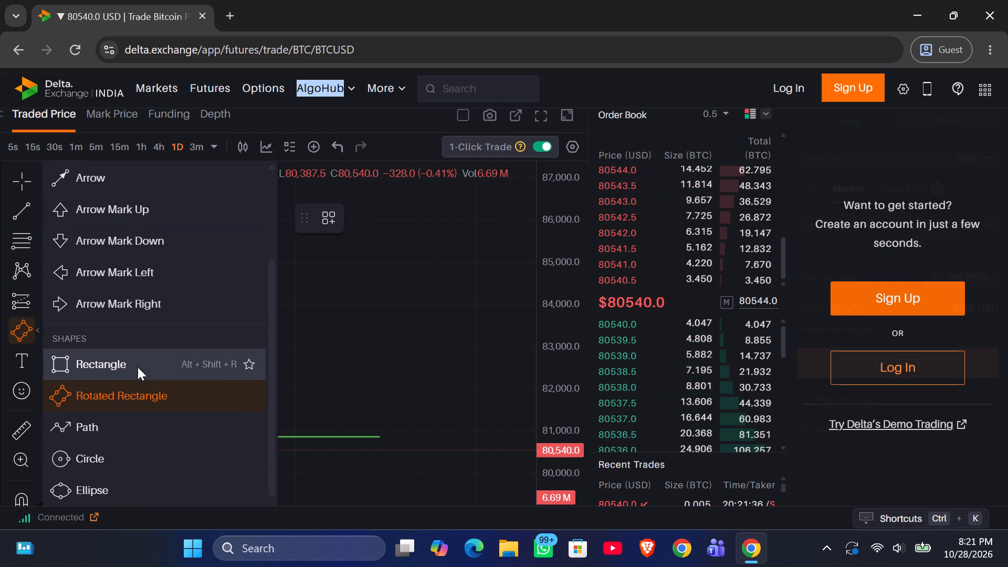
pyautogui.click(115, 394)
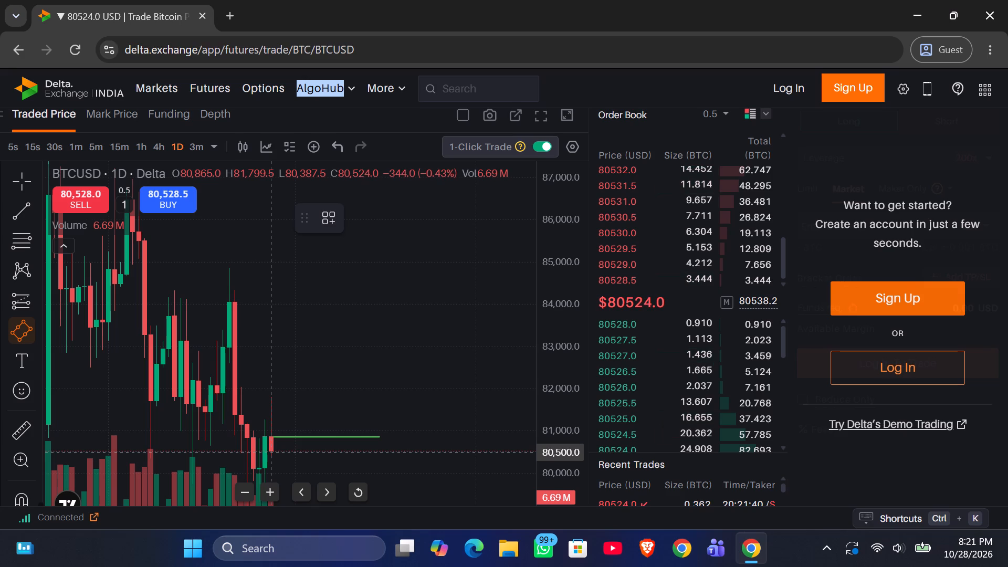
pyautogui.click(277, 451)
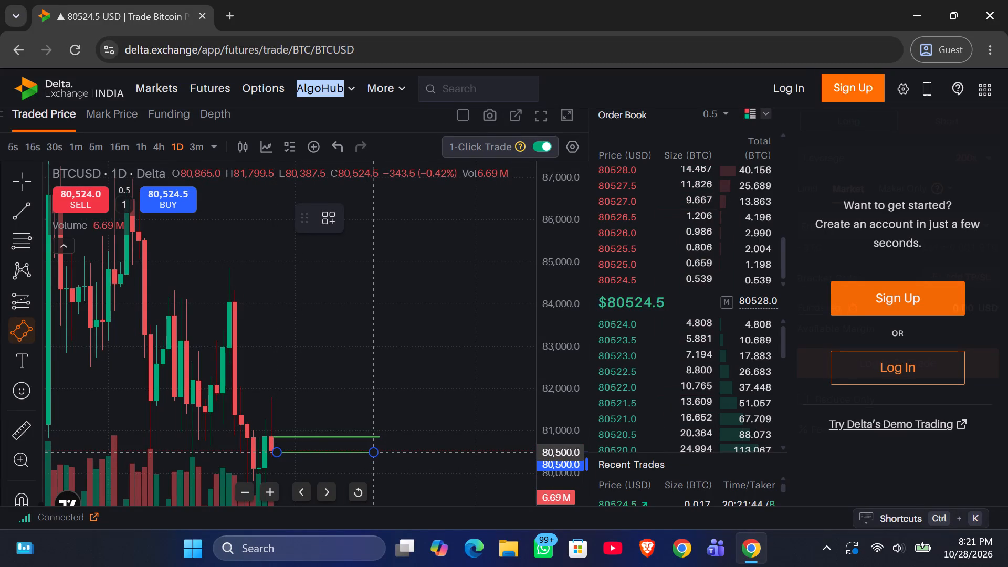
pyautogui.click(375, 451)
pyautogui.click(375, 451)
pyautogui.click(340, 457)
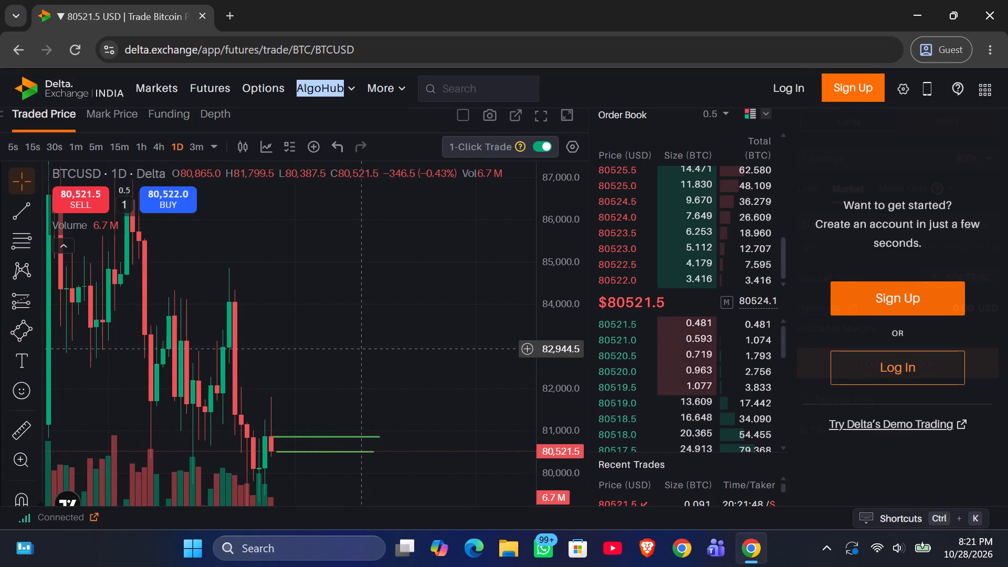
# Set the BTCUSD chart's interval to 15m.
pyautogui.scroll(-2, 360, 349)
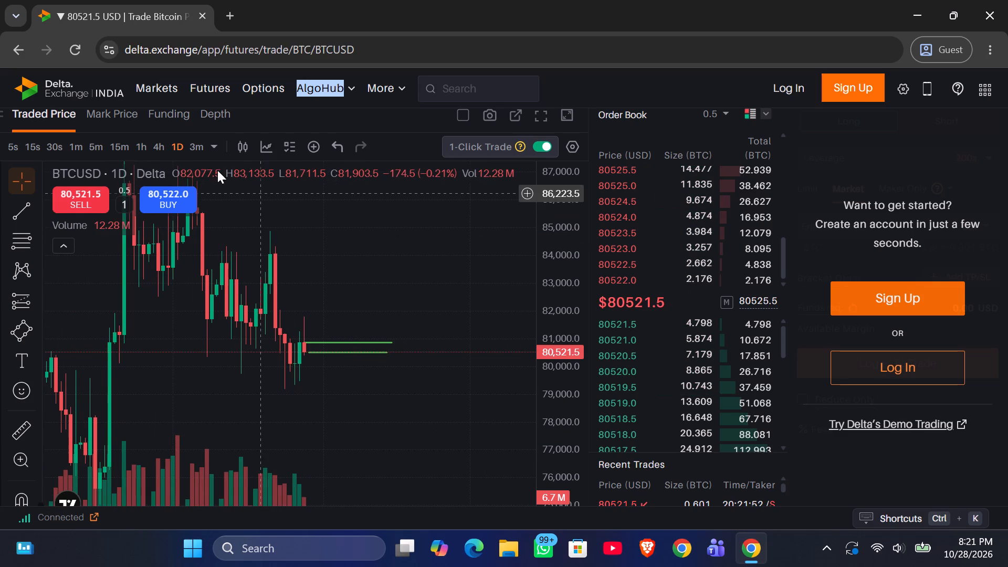
pyautogui.click(116, 142)
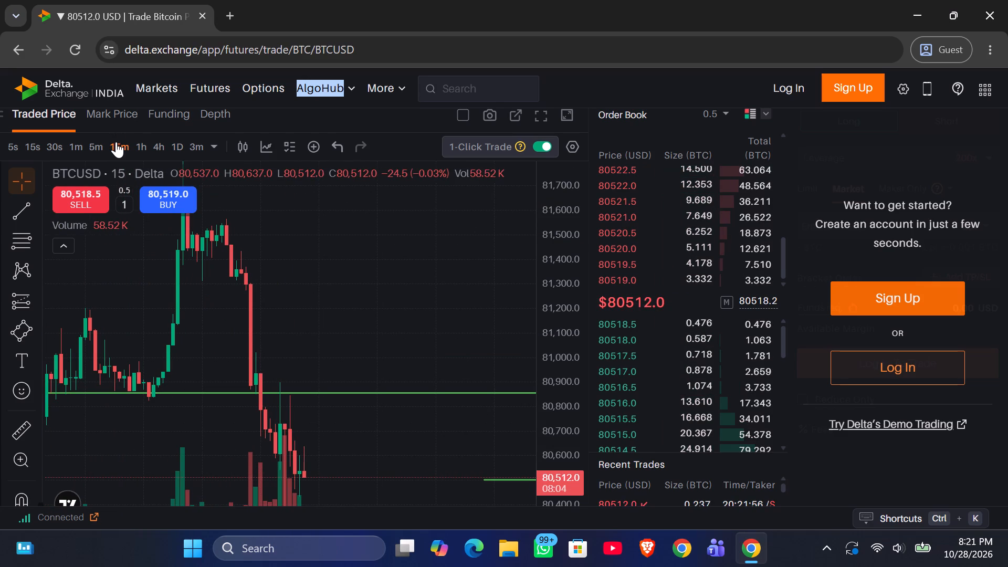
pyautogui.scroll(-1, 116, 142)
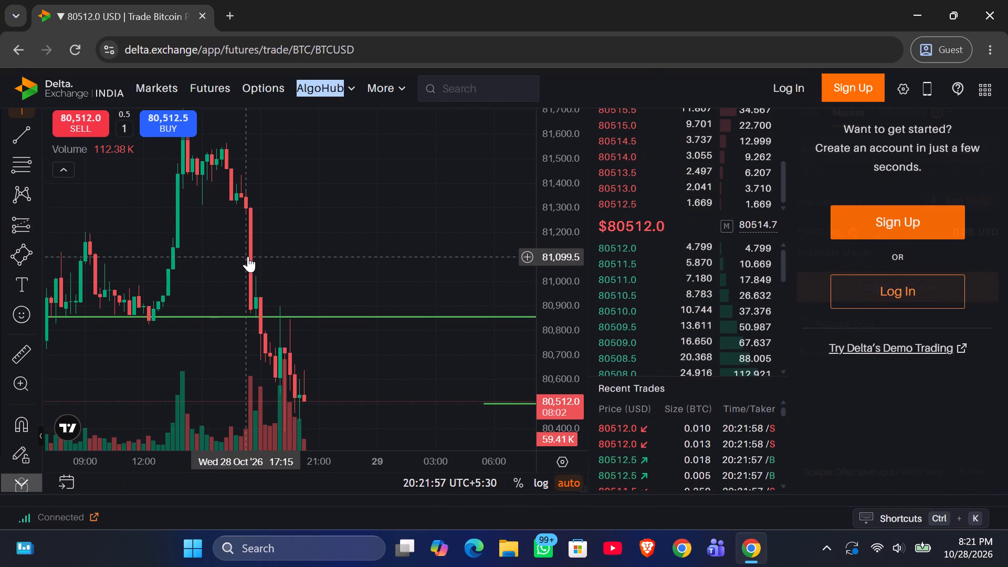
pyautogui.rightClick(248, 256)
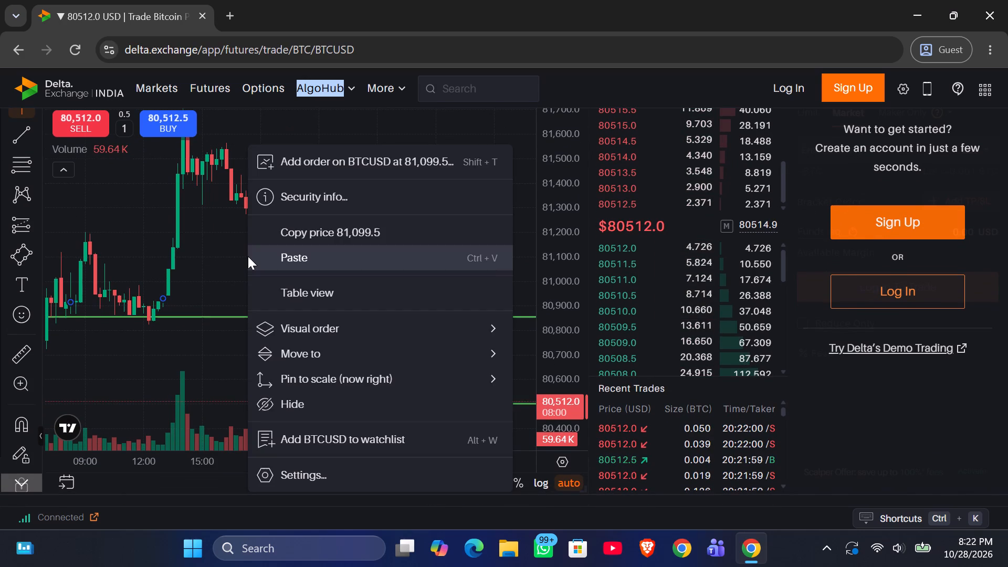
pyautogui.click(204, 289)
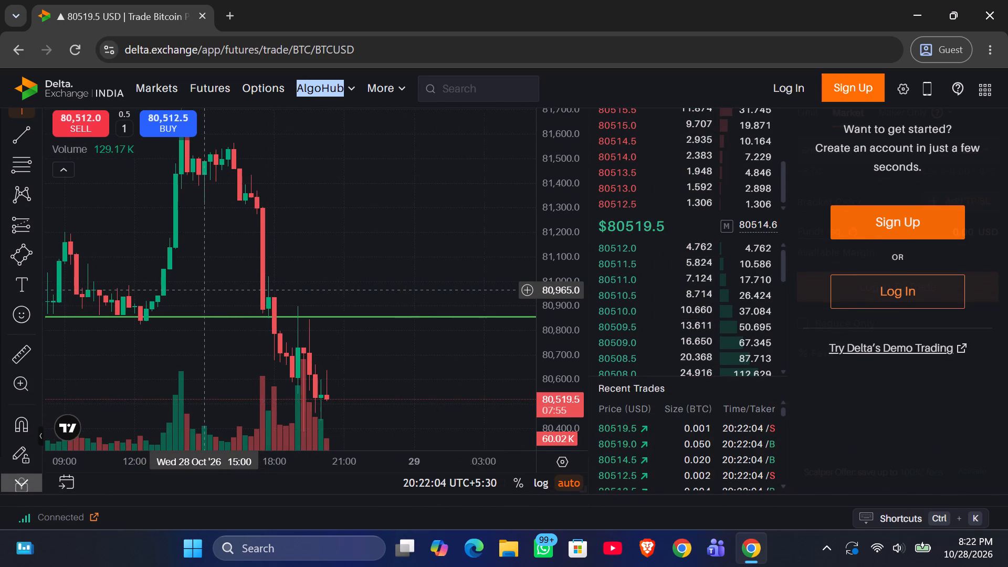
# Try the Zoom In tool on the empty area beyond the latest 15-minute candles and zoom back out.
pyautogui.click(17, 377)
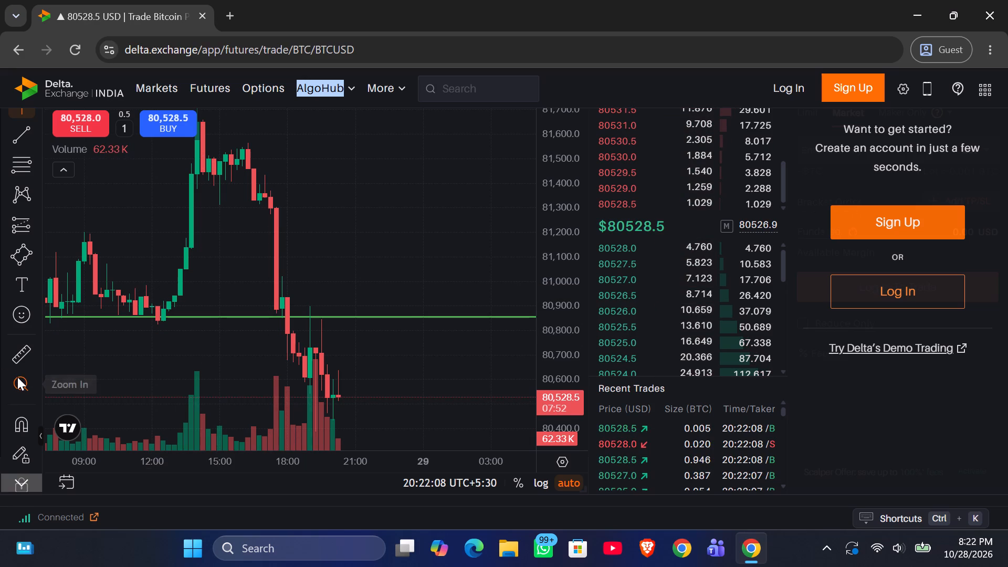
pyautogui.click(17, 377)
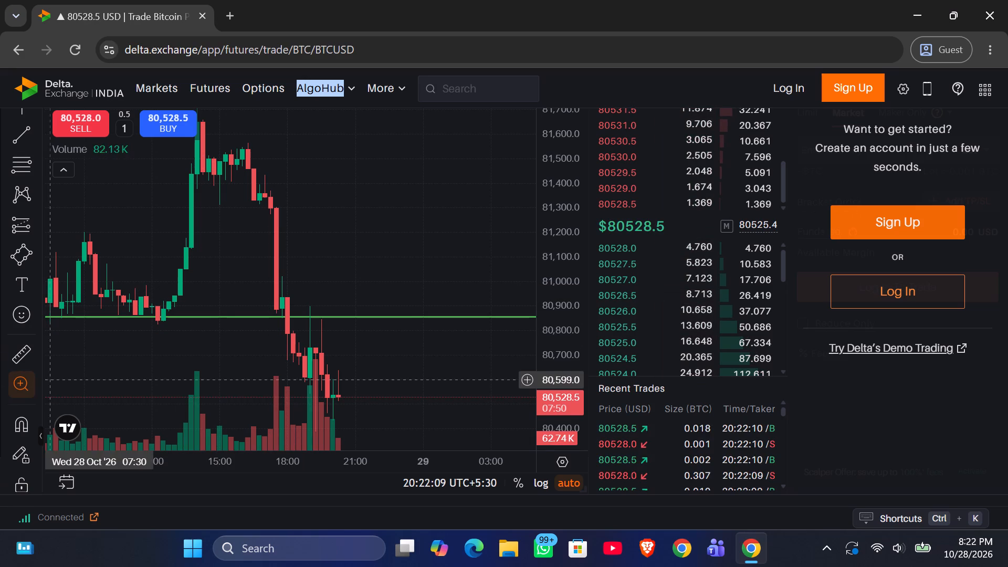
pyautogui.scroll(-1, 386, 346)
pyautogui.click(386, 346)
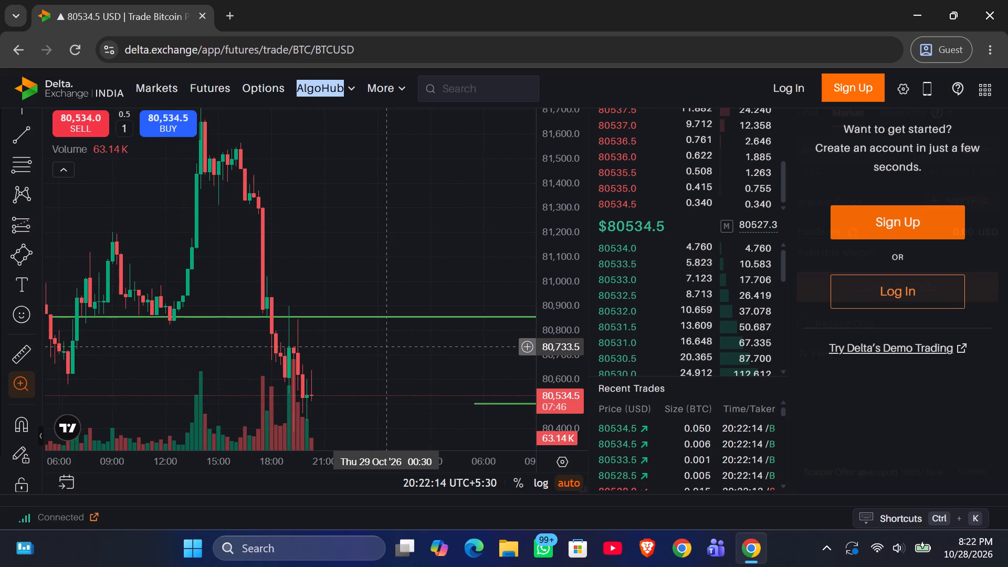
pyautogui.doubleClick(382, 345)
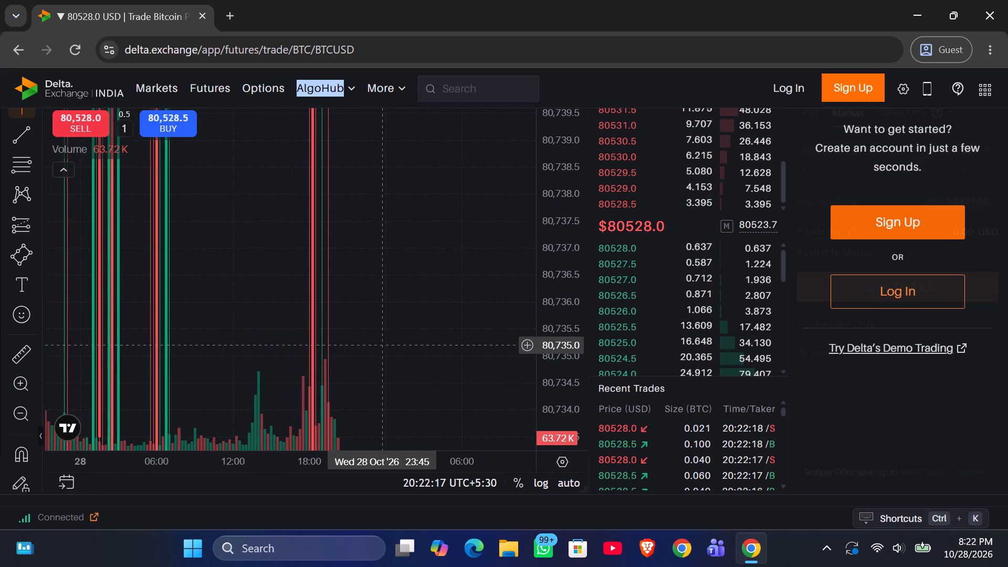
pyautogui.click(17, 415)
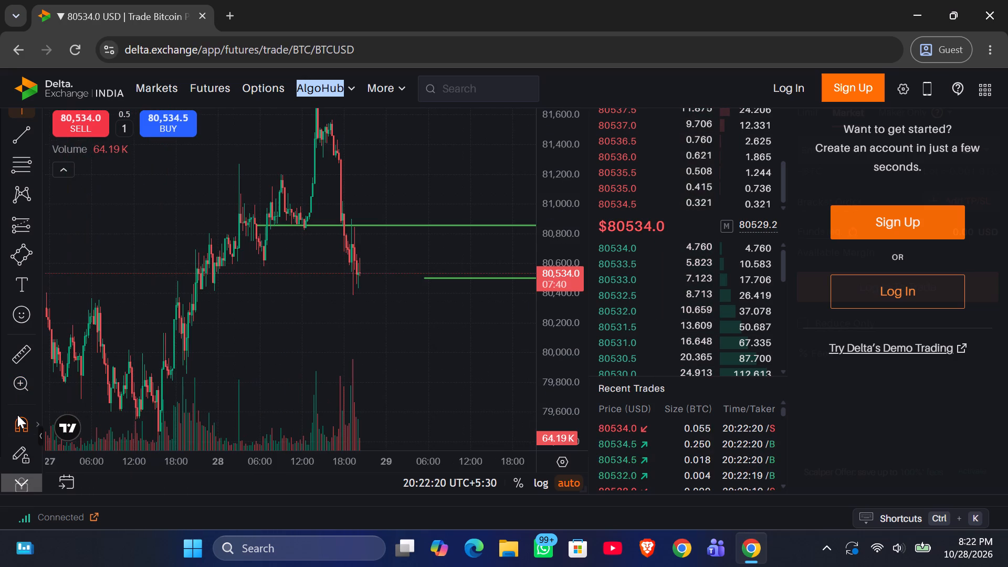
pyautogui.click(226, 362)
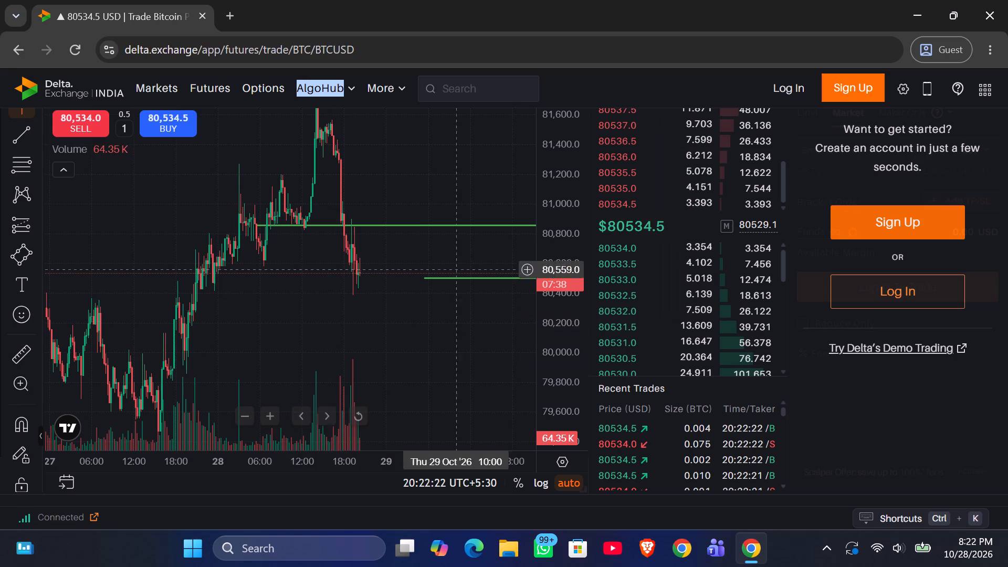
# Move the start point of the lower horizontal Rotated Rectangle back to the latest candles at about 80,474.
pyautogui.doubleClick(438, 279)
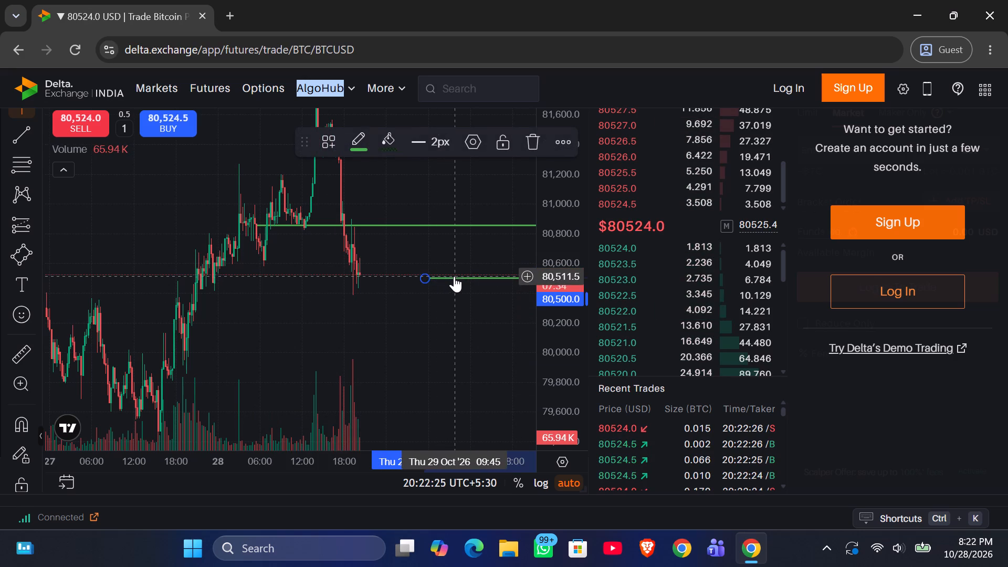
pyautogui.click(454, 276)
pyautogui.click(454, 276)
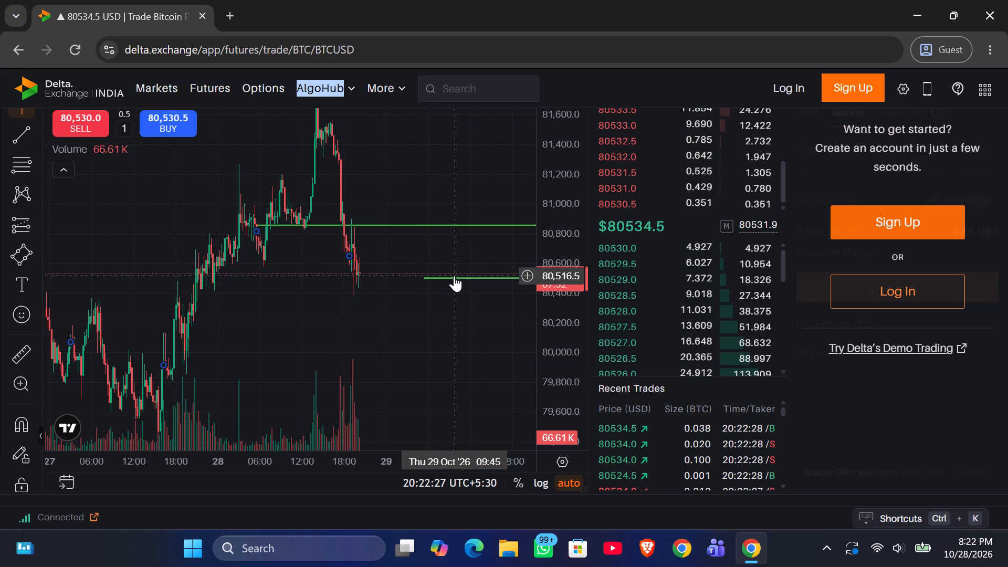
pyautogui.click(448, 278)
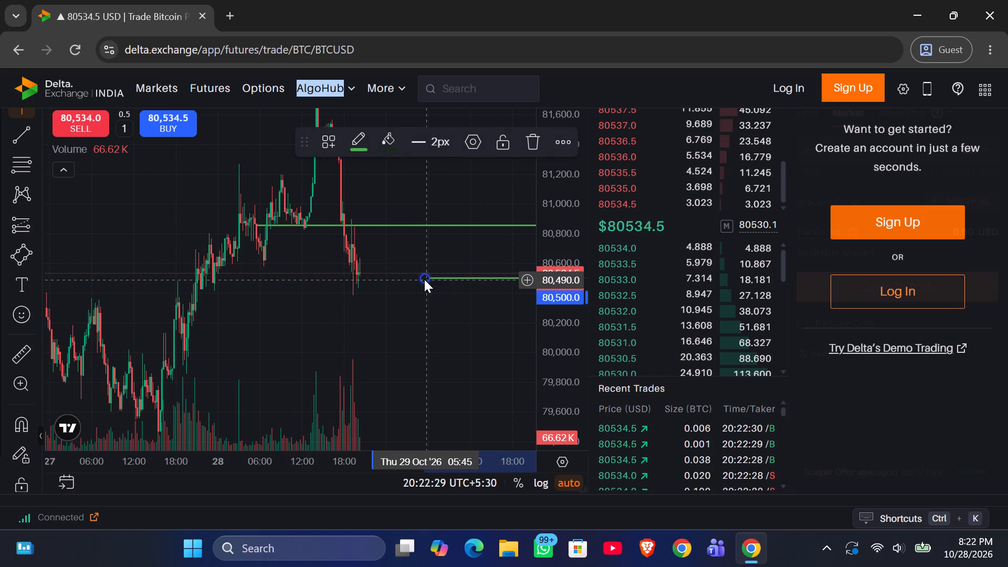
pyautogui.click(424, 280)
pyautogui.doubleClick(424, 280)
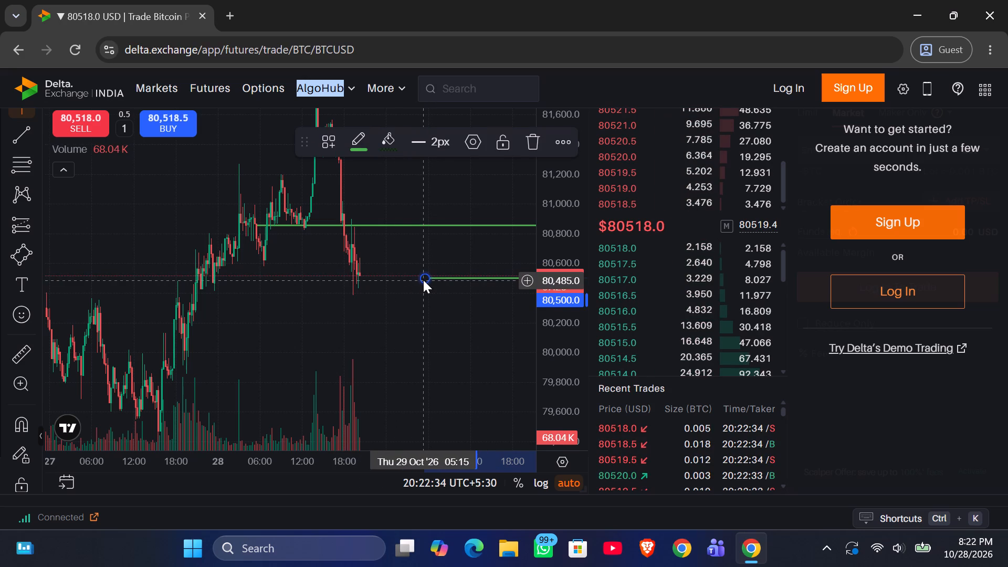
pyautogui.doubleClick(423, 280)
pyautogui.doubleClick(426, 274)
pyautogui.moveTo(426, 274); pyautogui.dragTo(345, 281)
pyautogui.click(411, 198)
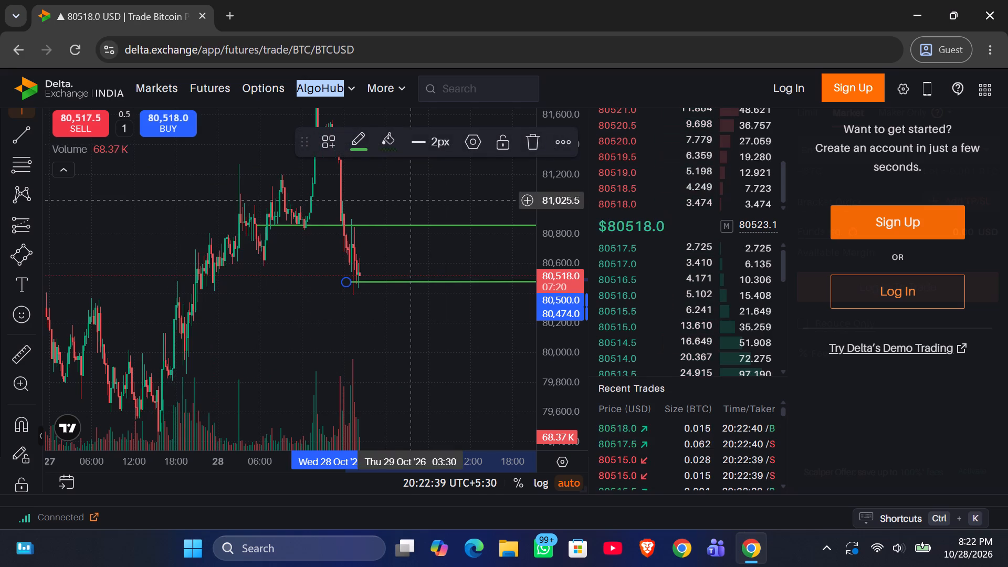
# Draw a zero-width Rotated Rectangle sloping down from about 80,588 at 28 Oct 06:15 to about 80,305 at 29 Oct 00:15.
pyautogui.scroll(-3, 374, 252)
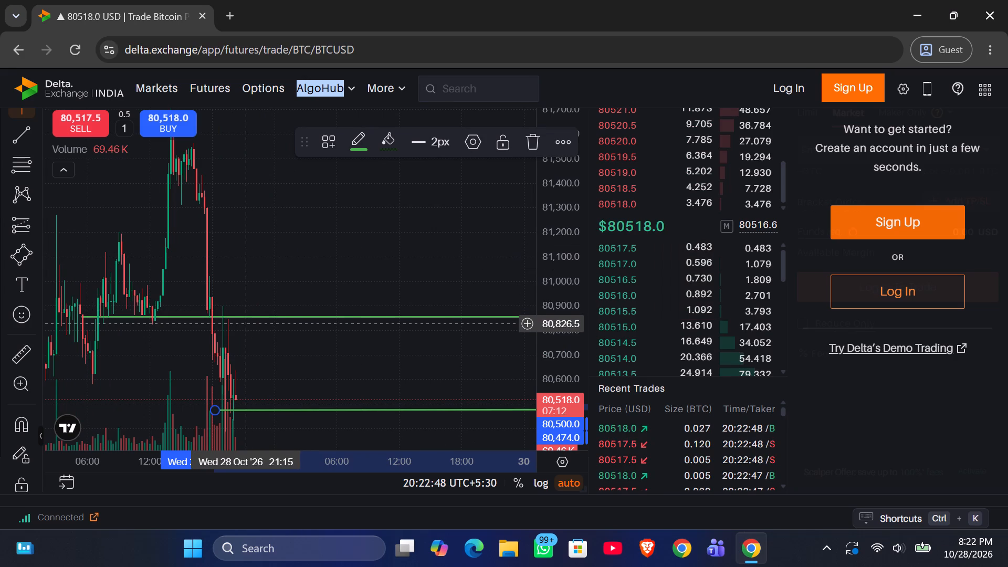
pyautogui.scroll(-3, 215, 399)
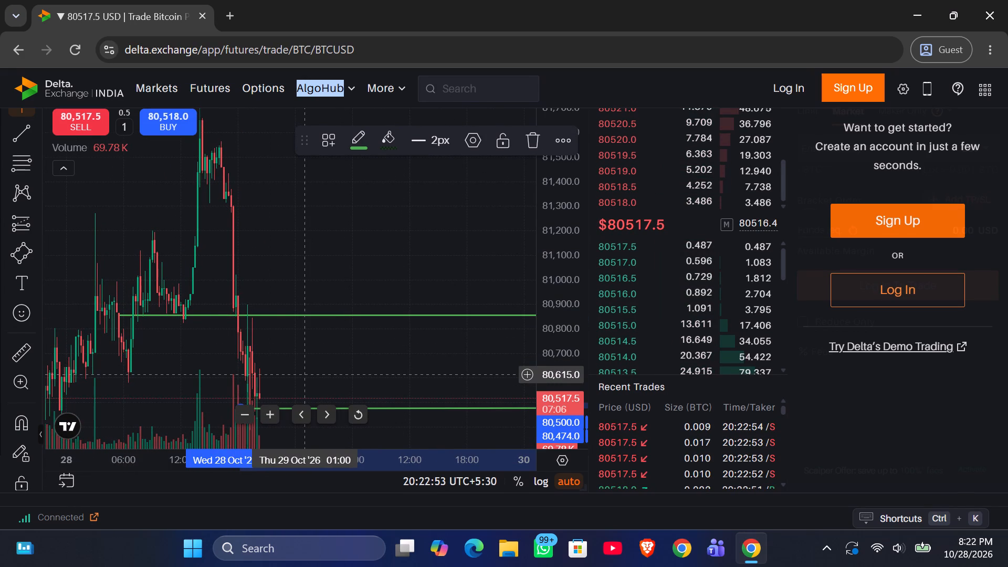
pyautogui.scroll(-1, 304, 374)
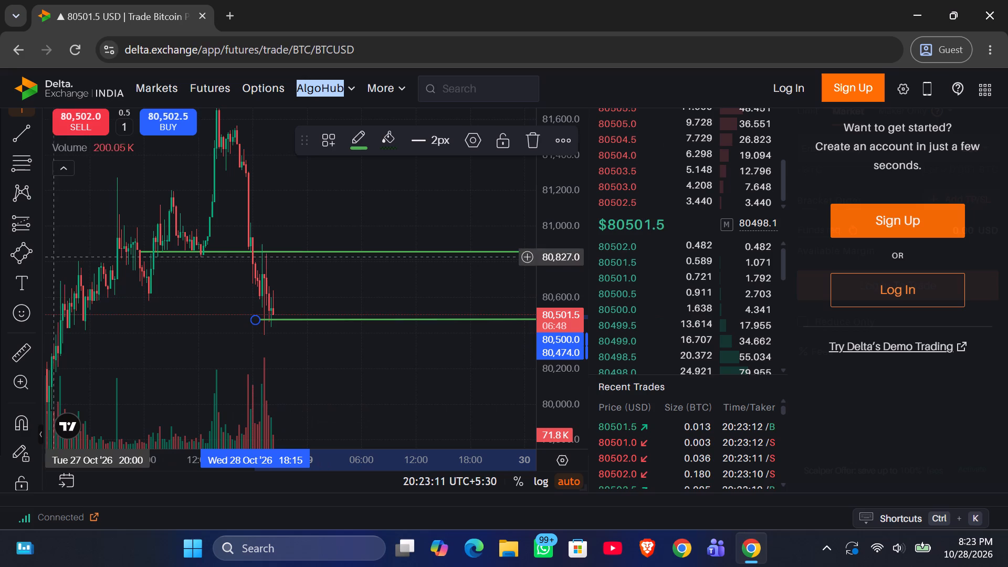
pyautogui.click(20, 254)
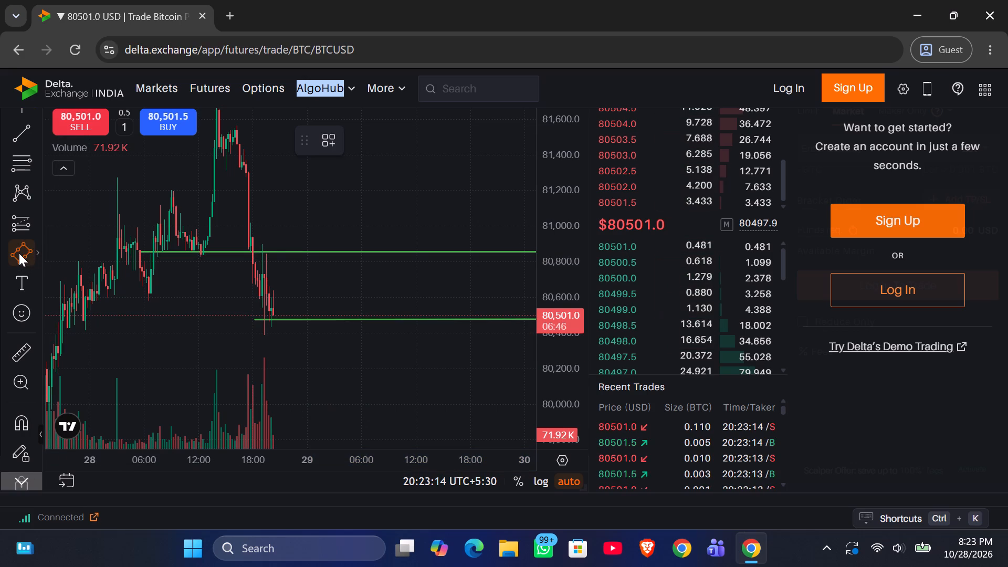
pyautogui.doubleClick(19, 253)
pyautogui.moveTo(5, 248); pyautogui.dragTo(14, 248)
pyautogui.click(14, 248)
pyautogui.click(3, 241)
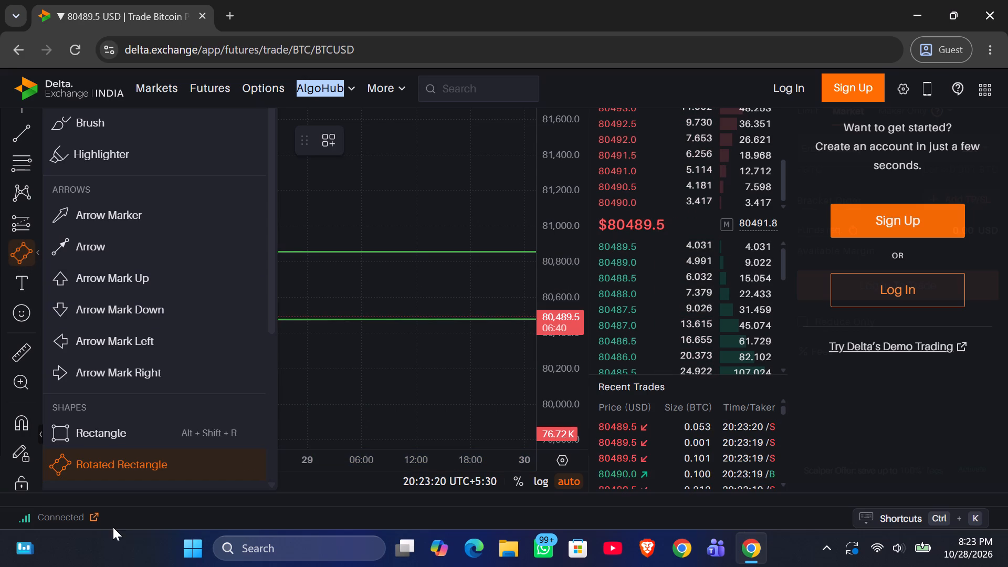
pyautogui.click(112, 466)
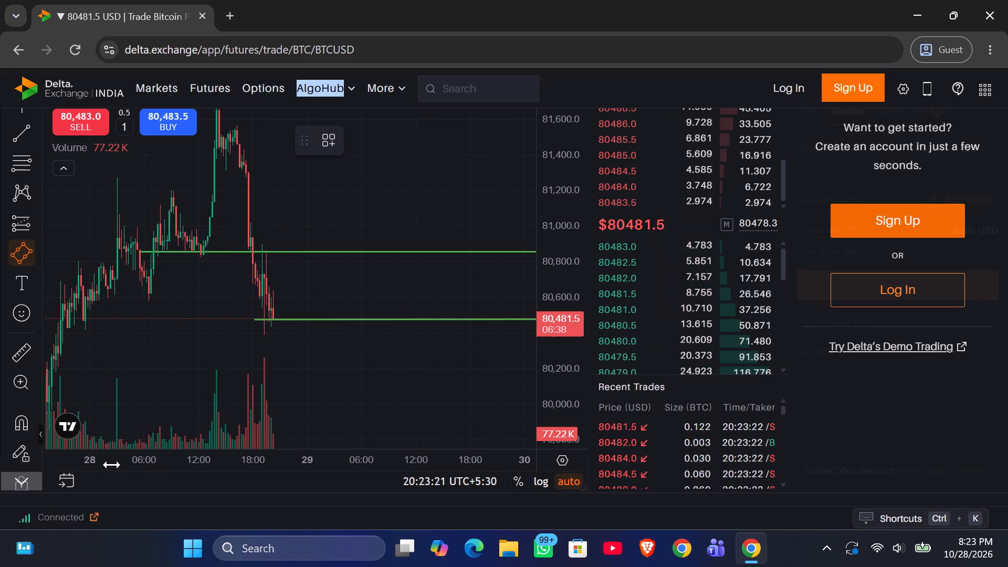
pyautogui.click(146, 299)
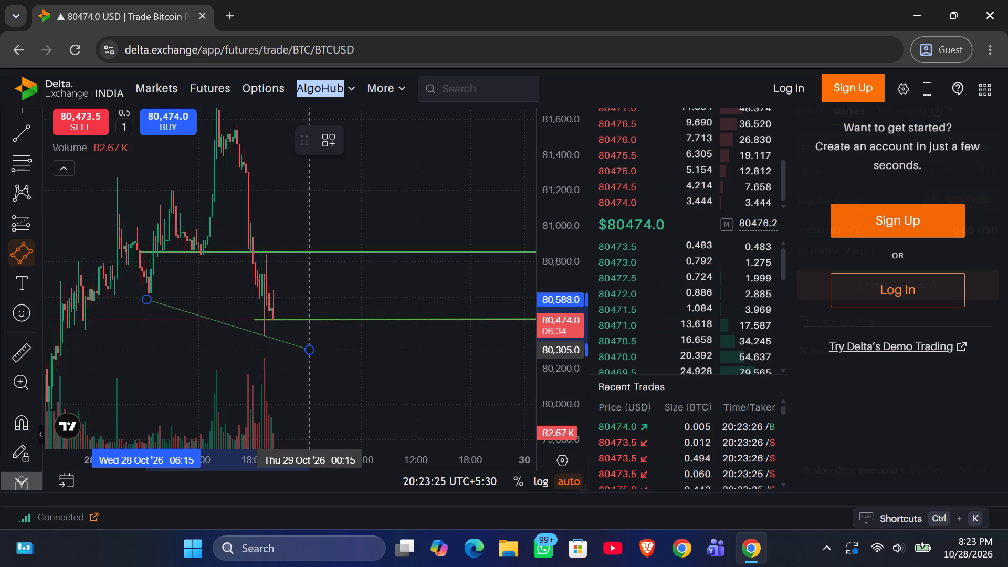
pyautogui.click(309, 350)
pyautogui.click(309, 350)
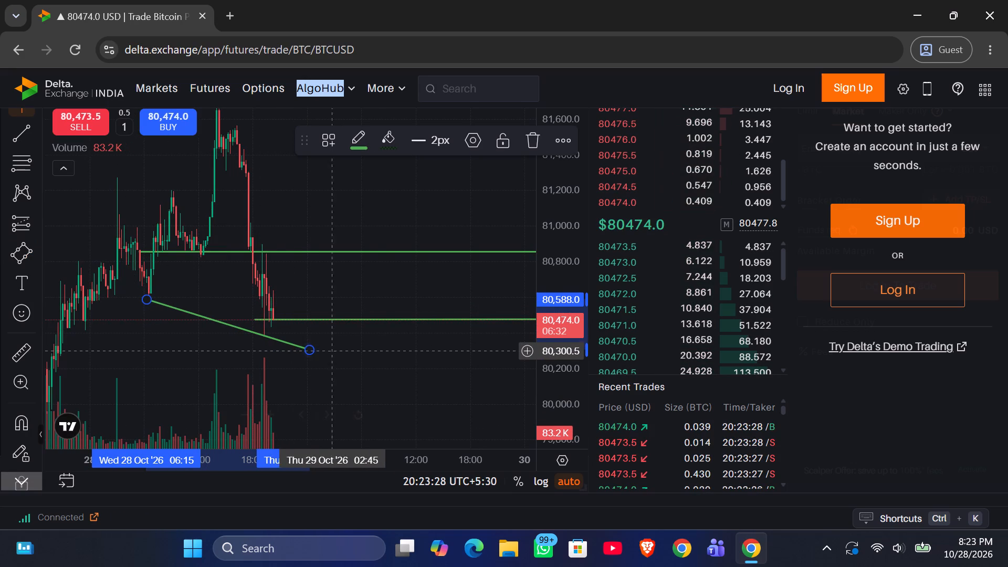
pyautogui.click(342, 290)
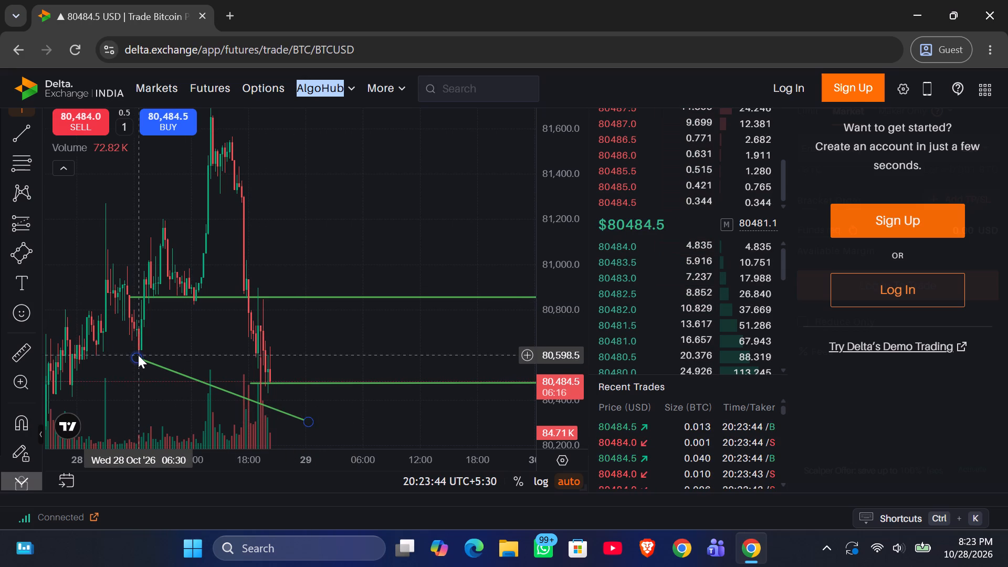
# Draw a thin horizontal Rectangle from about 80,616 at 28 Oct 06:00, extending past the latest candles into 29 Oct.
pyautogui.click(24, 250)
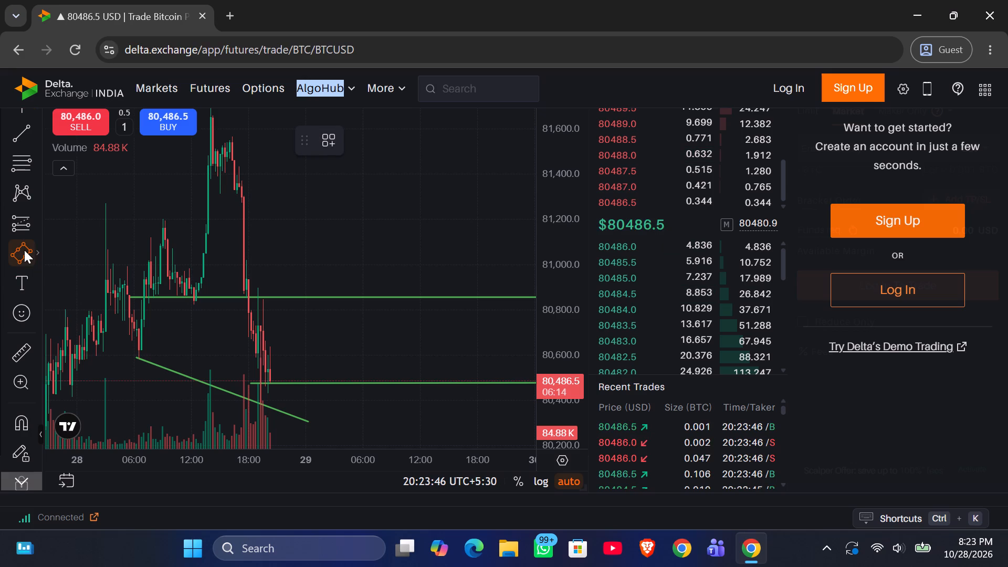
pyautogui.click(25, 252)
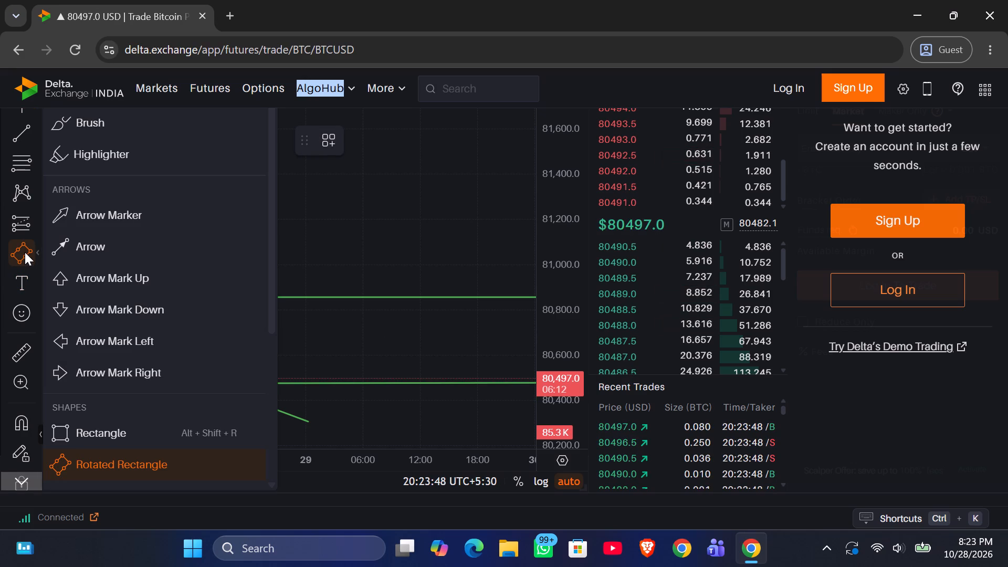
pyautogui.click(97, 427)
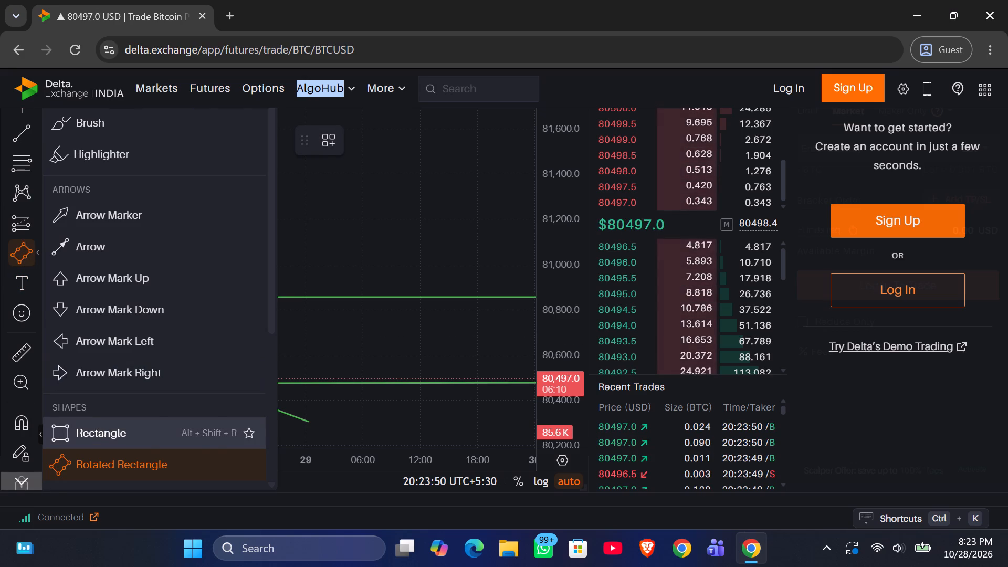
pyautogui.click(135, 351)
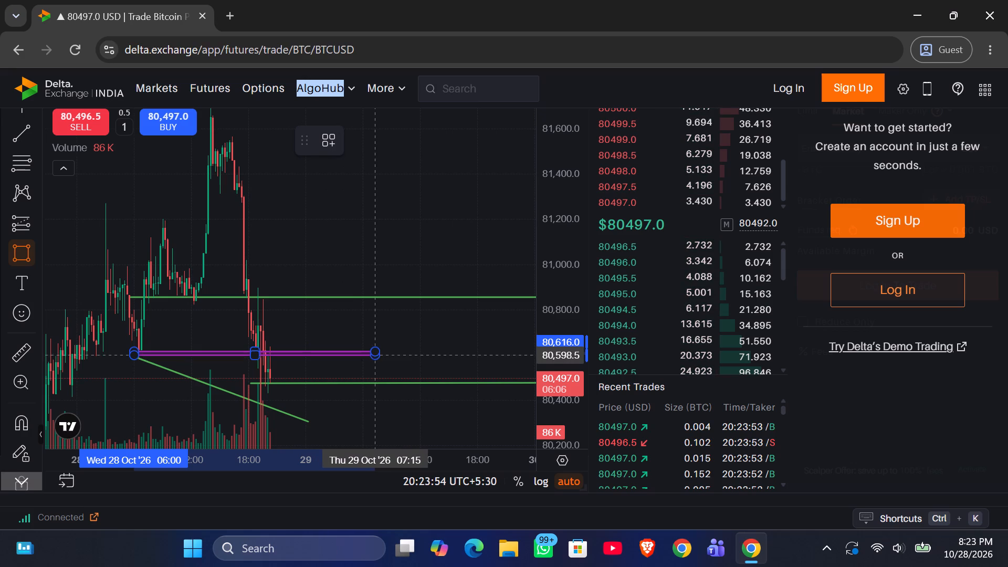
pyautogui.click(380, 358)
pyautogui.click(394, 327)
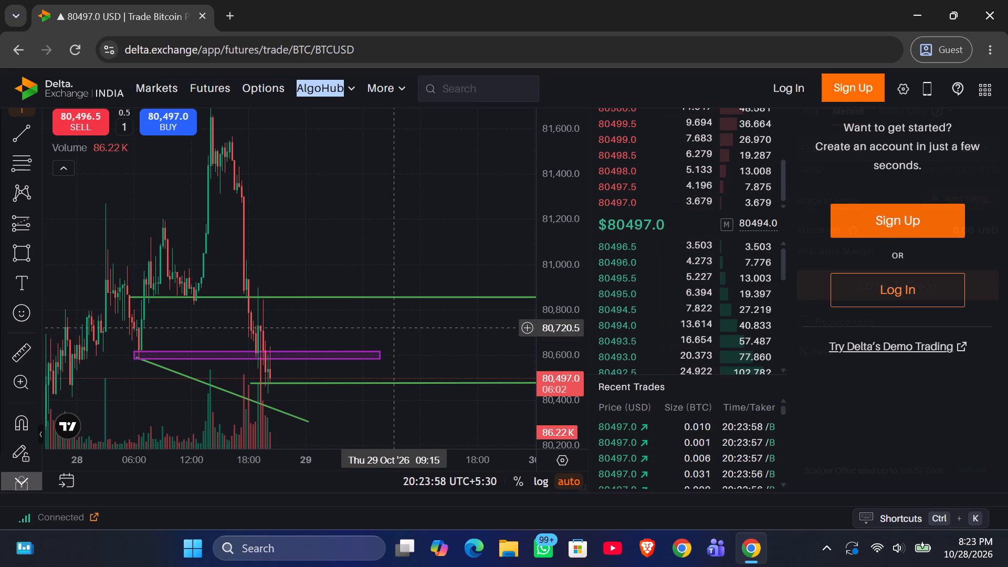
# Place a Long Position on the 28 Oct candles just before the sharp rally, with its entry at about 80,880.
pyautogui.scroll(-1, 394, 327)
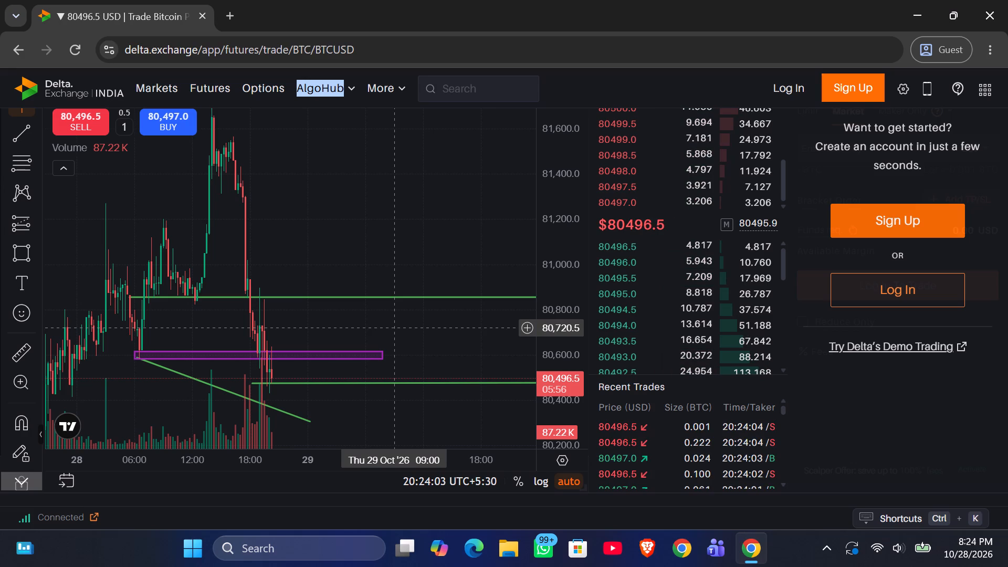
pyautogui.scroll(-1, 394, 327)
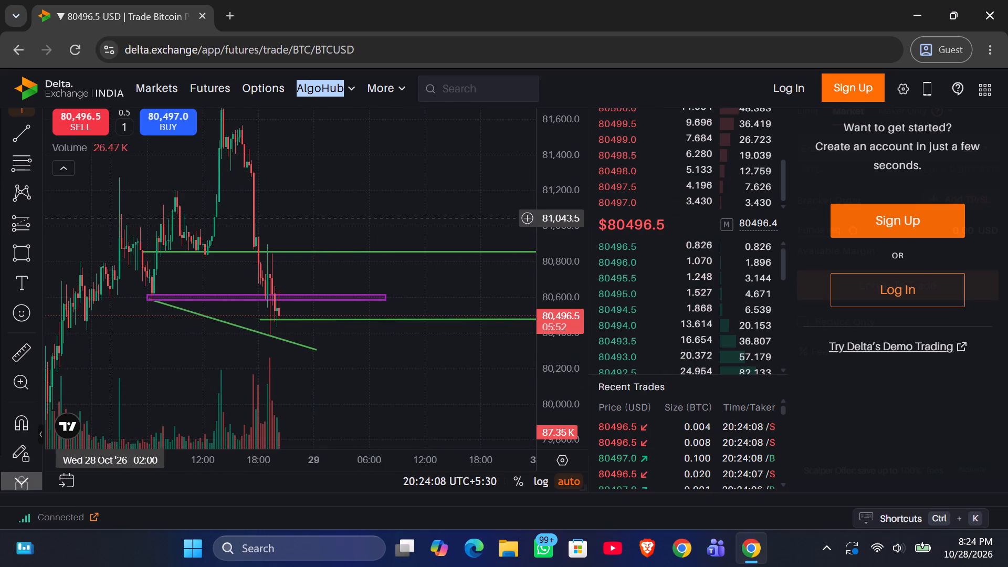
pyautogui.click(19, 217)
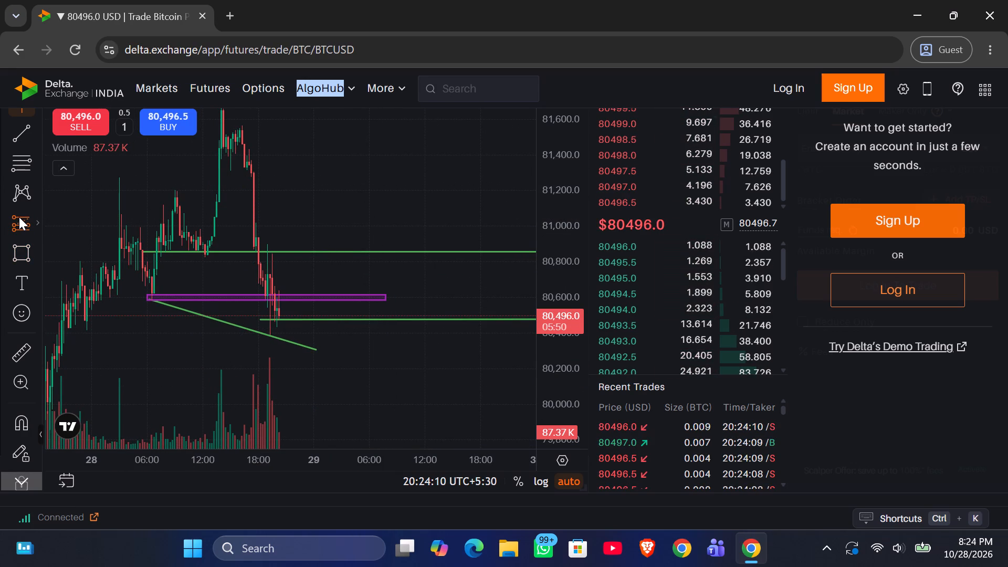
pyautogui.click(19, 217)
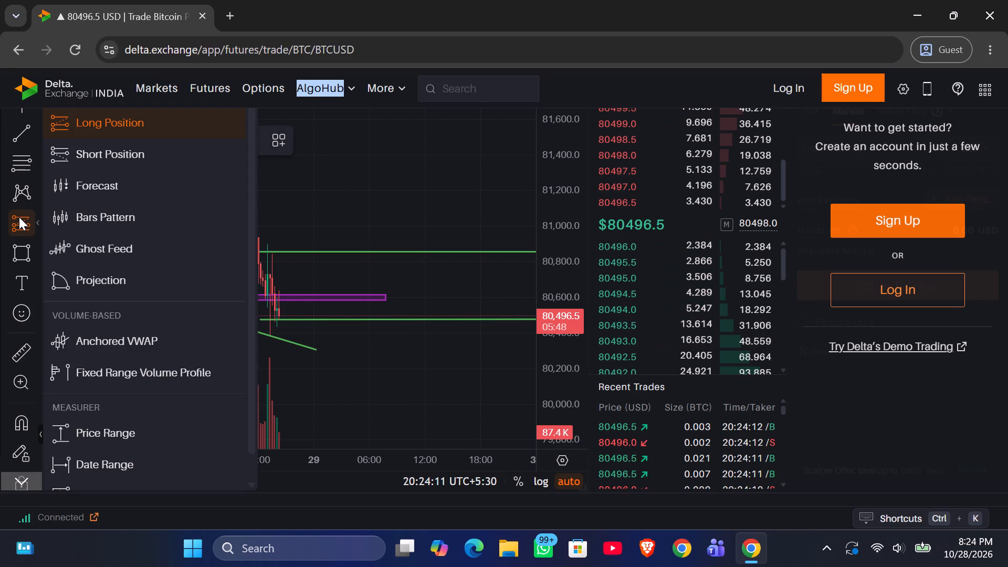
pyautogui.click(116, 124)
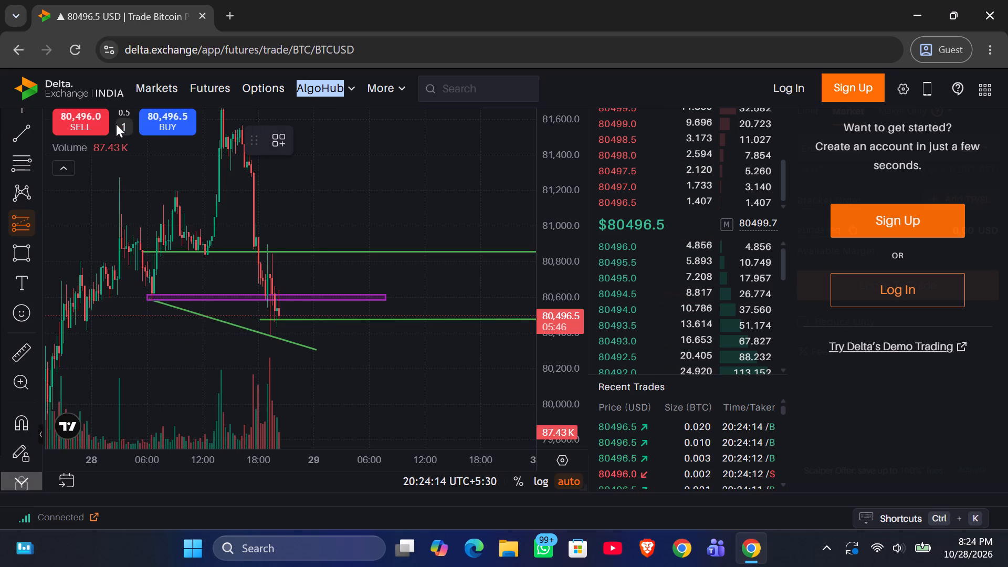
pyautogui.click(208, 247)
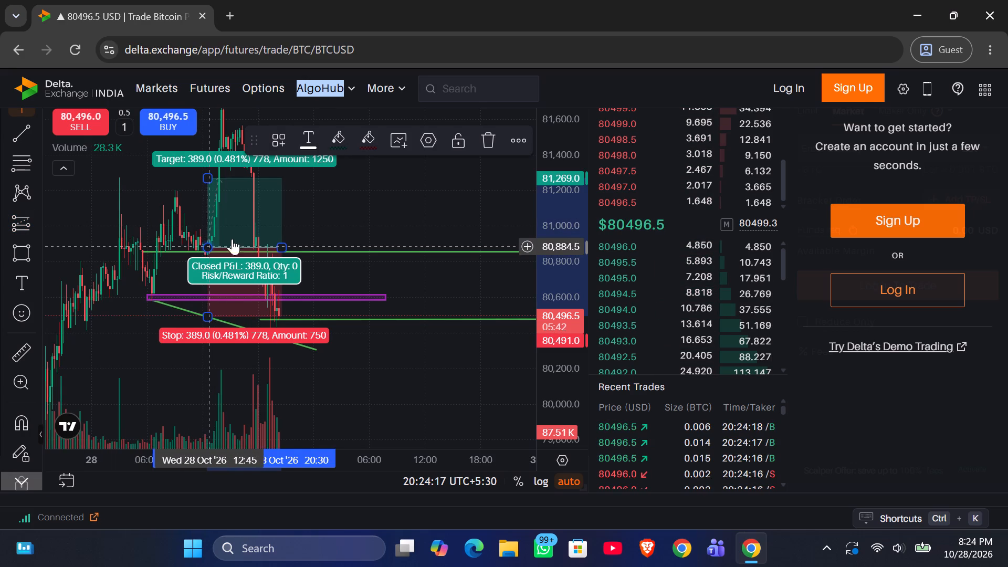
pyautogui.click(283, 246)
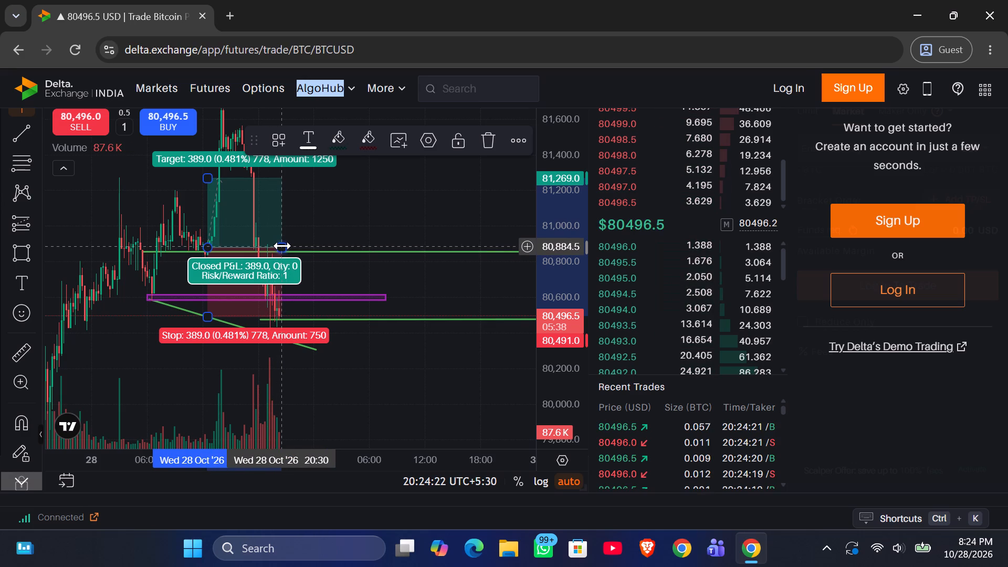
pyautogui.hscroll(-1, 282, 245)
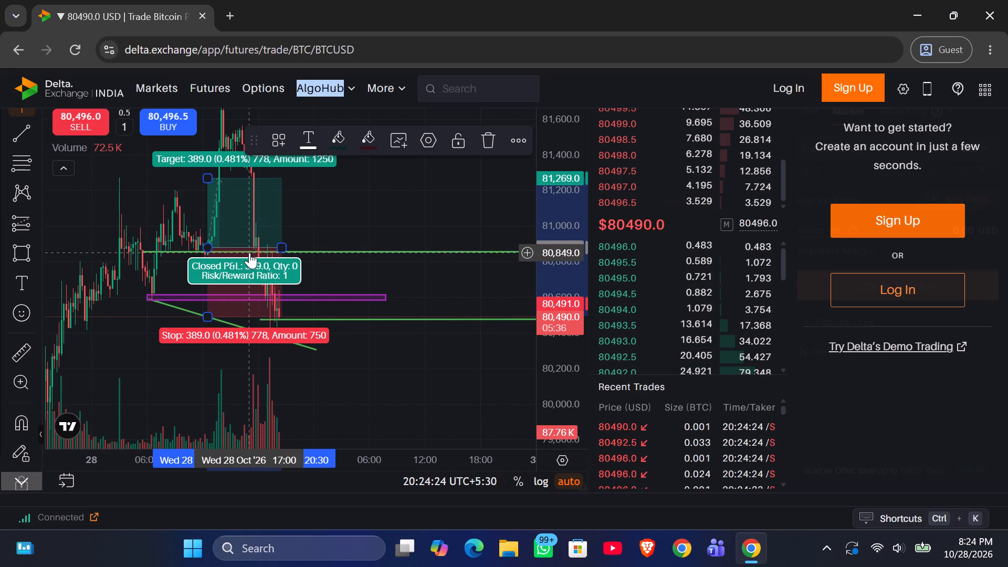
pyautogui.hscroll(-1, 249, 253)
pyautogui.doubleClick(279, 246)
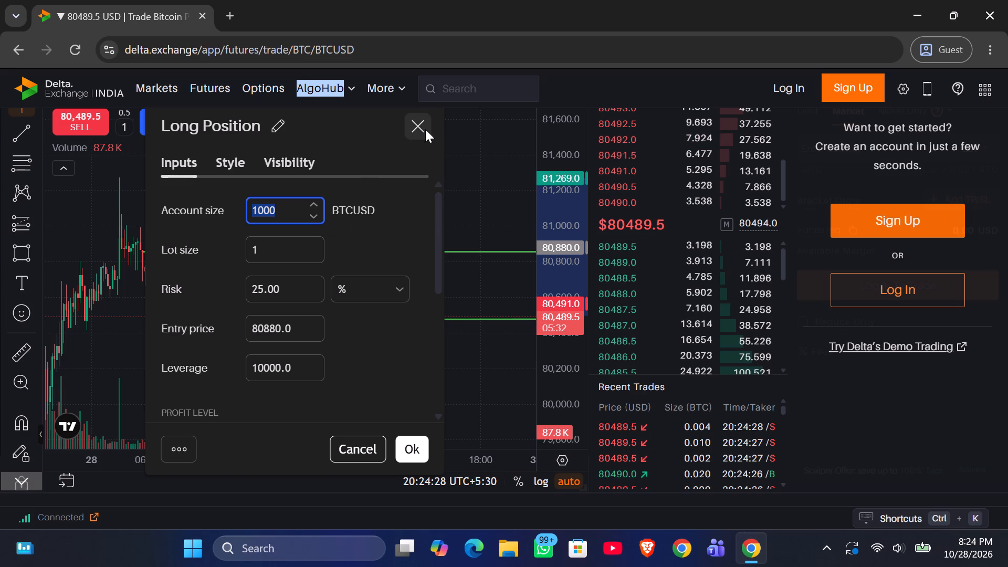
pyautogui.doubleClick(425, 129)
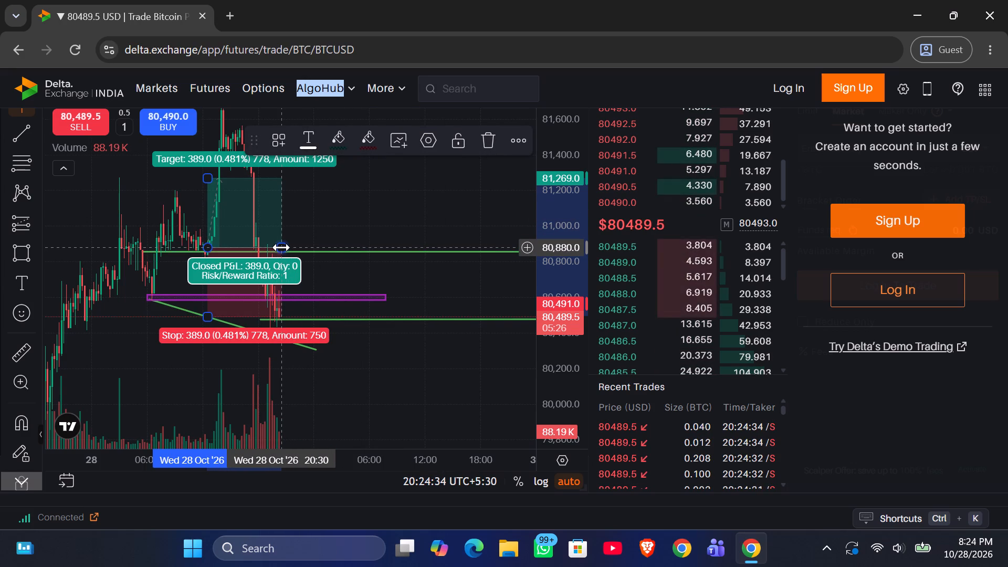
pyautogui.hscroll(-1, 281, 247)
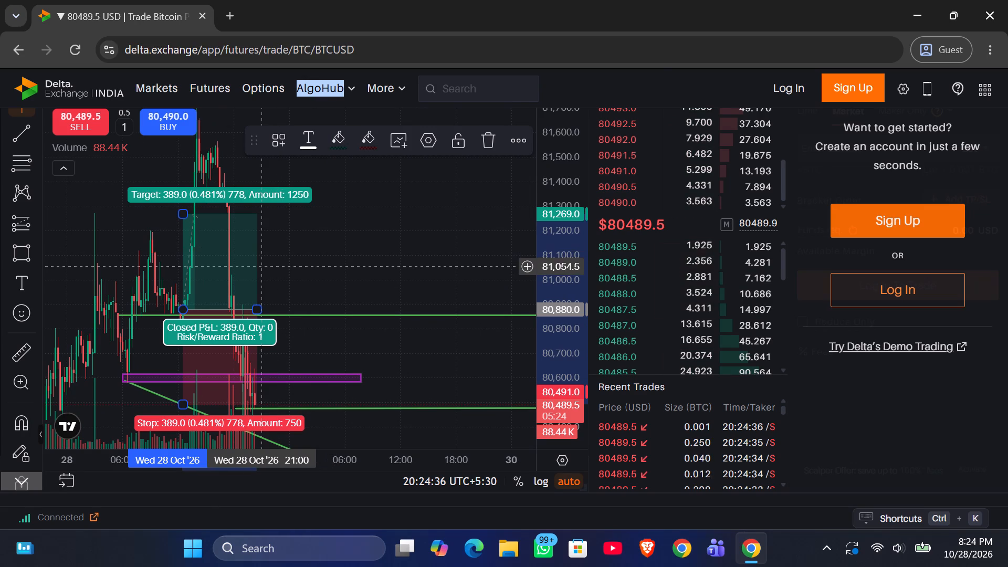
# Nudge the whole Long Position up slightly so its entry sits at 80,884.5.
pyautogui.click(183, 217)
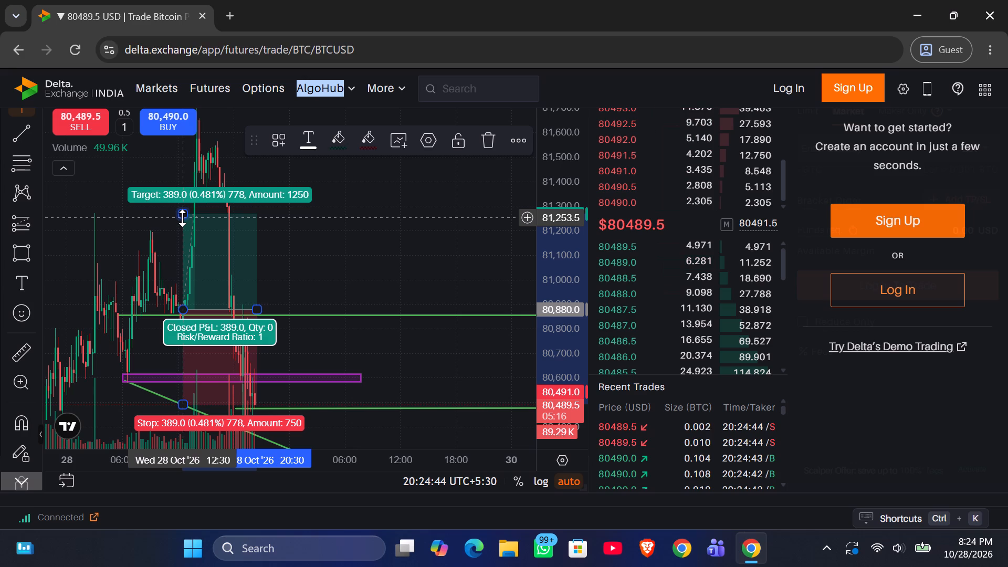
pyautogui.press('Up')
pyautogui.press('Up')
pyautogui.press('Up')
pyautogui.press('Up')
pyautogui.press('Up')
pyautogui.press('Up')
pyautogui.press('Up')
pyautogui.press('Up')
pyautogui.press('Up')
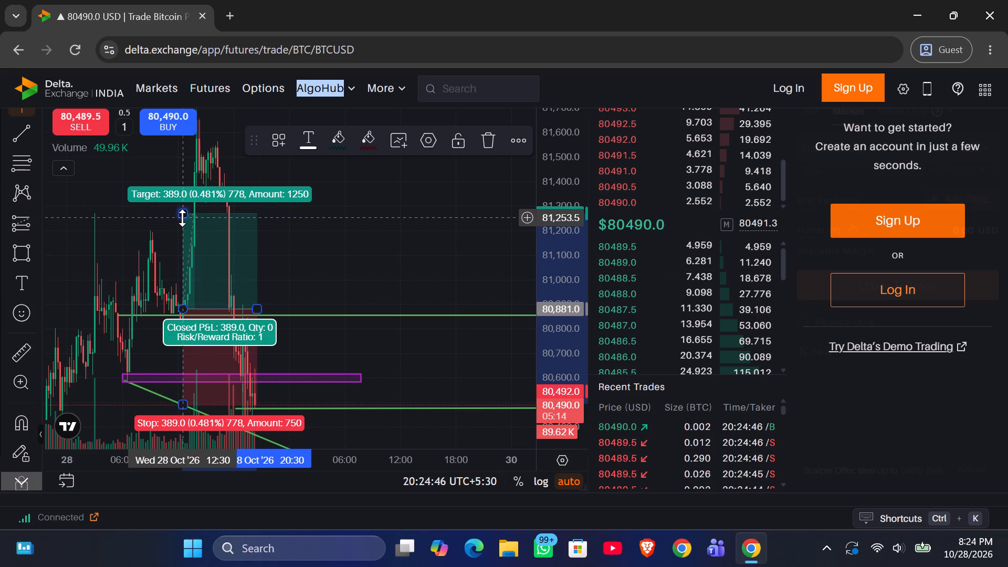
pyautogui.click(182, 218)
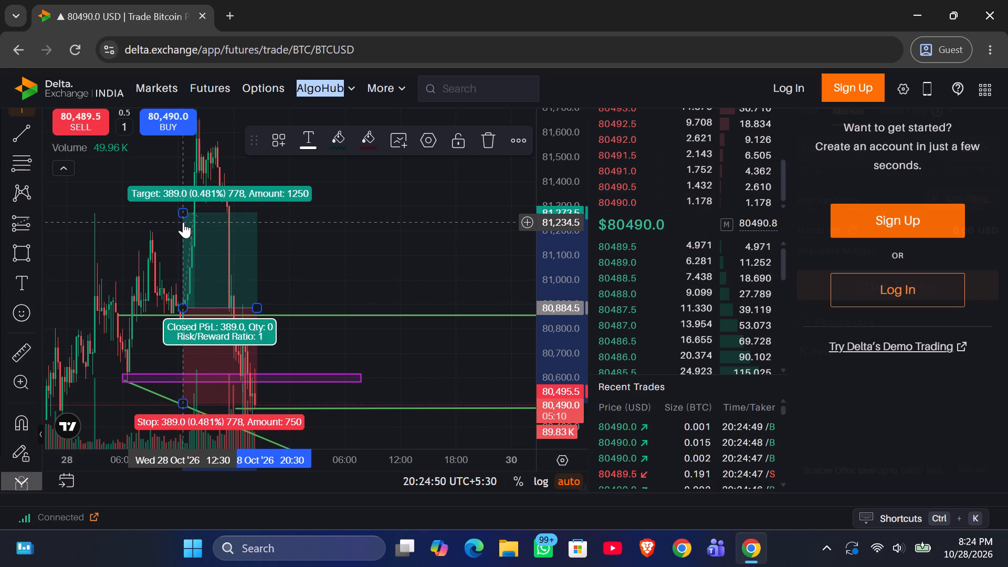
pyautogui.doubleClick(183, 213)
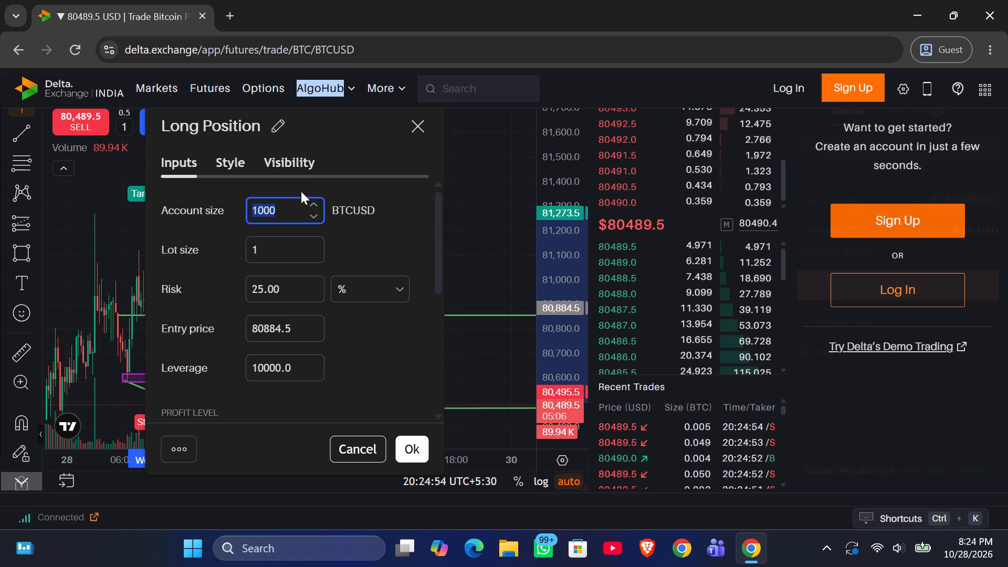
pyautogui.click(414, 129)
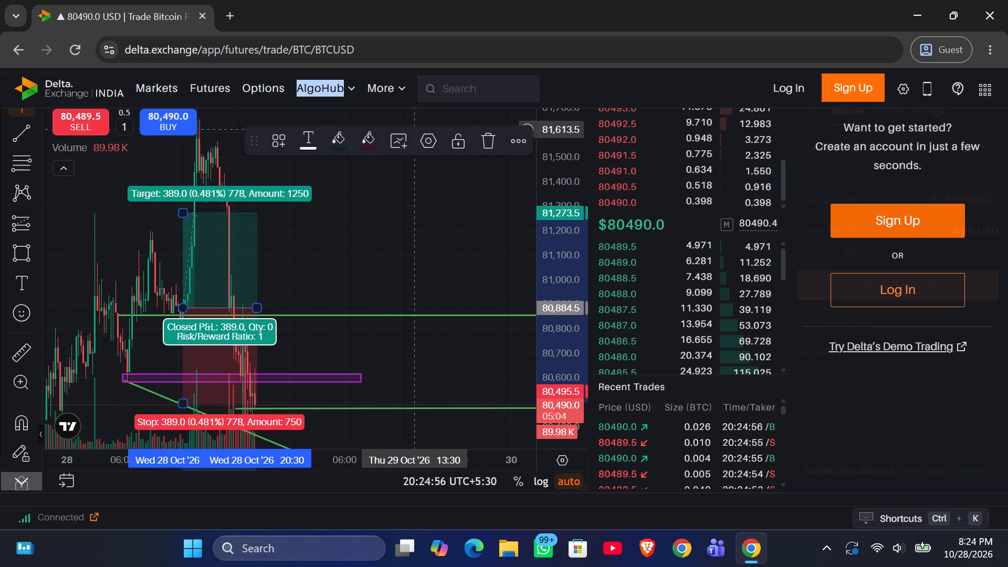
# Tighten the Long Position's stop level to about 80,817, just below the upper horizontal green line.
pyautogui.click(178, 410)
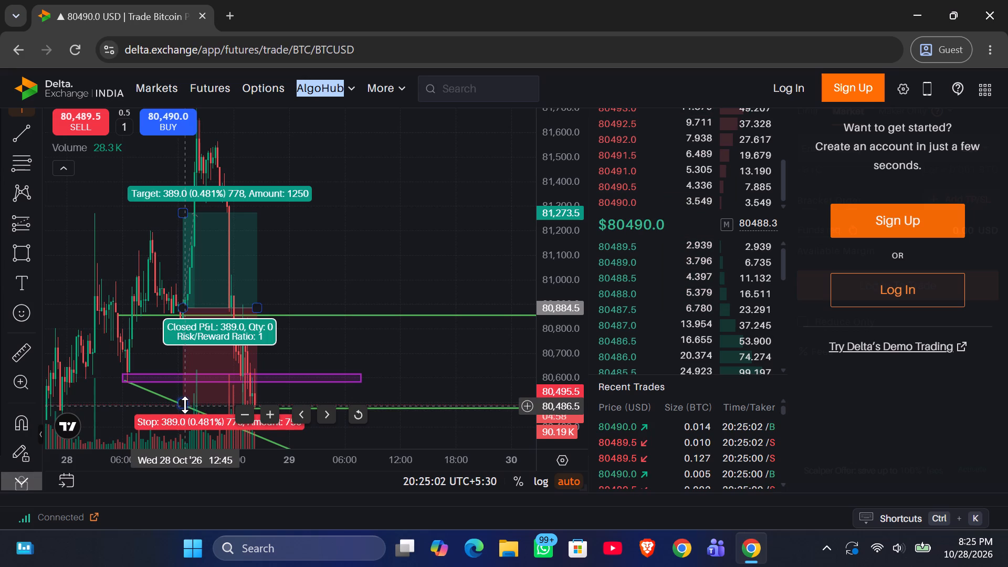
pyautogui.click(183, 374)
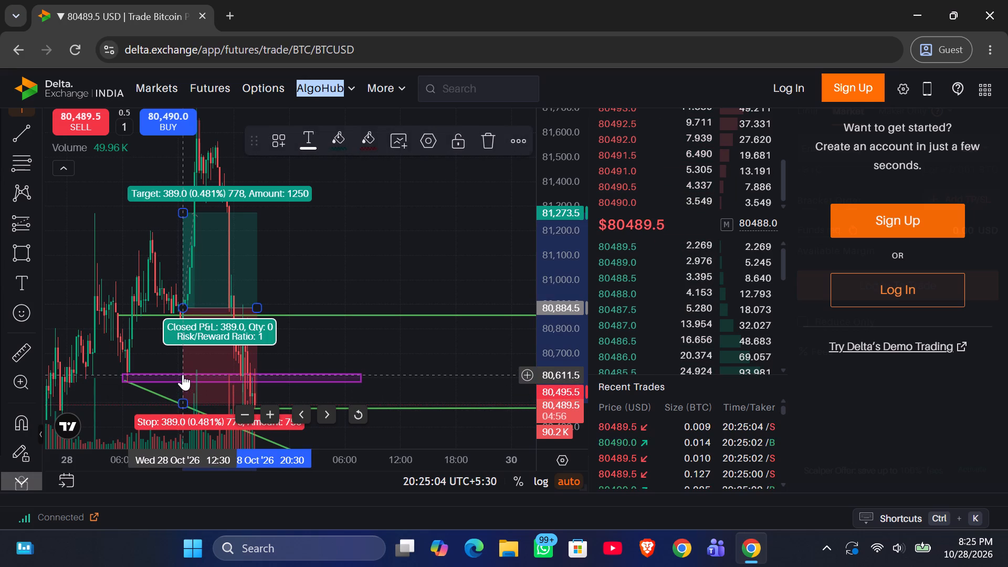
pyautogui.click(181, 403)
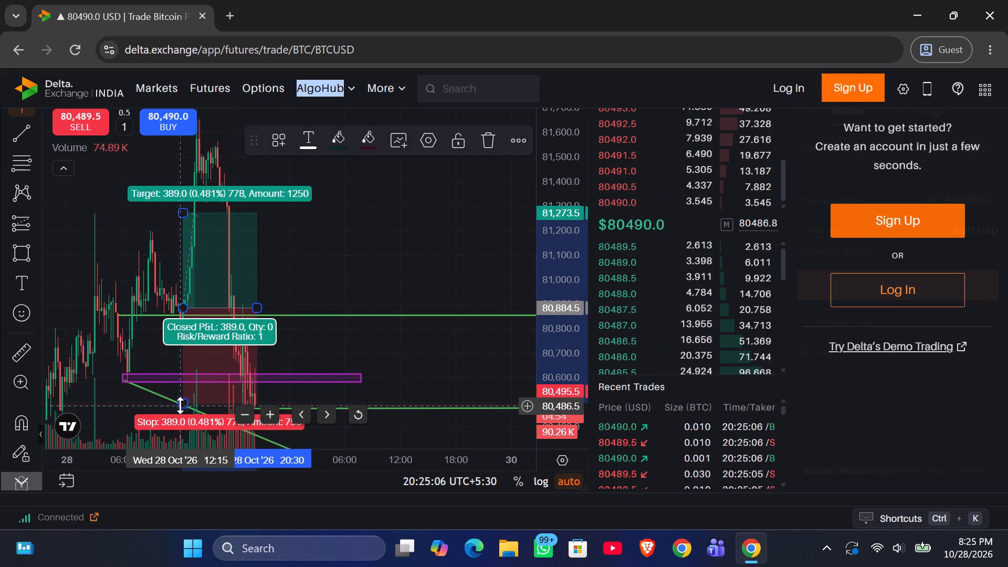
pyautogui.doubleClick(180, 405)
pyautogui.click(182, 407)
pyautogui.moveTo(182, 407); pyautogui.dragTo(179, 342)
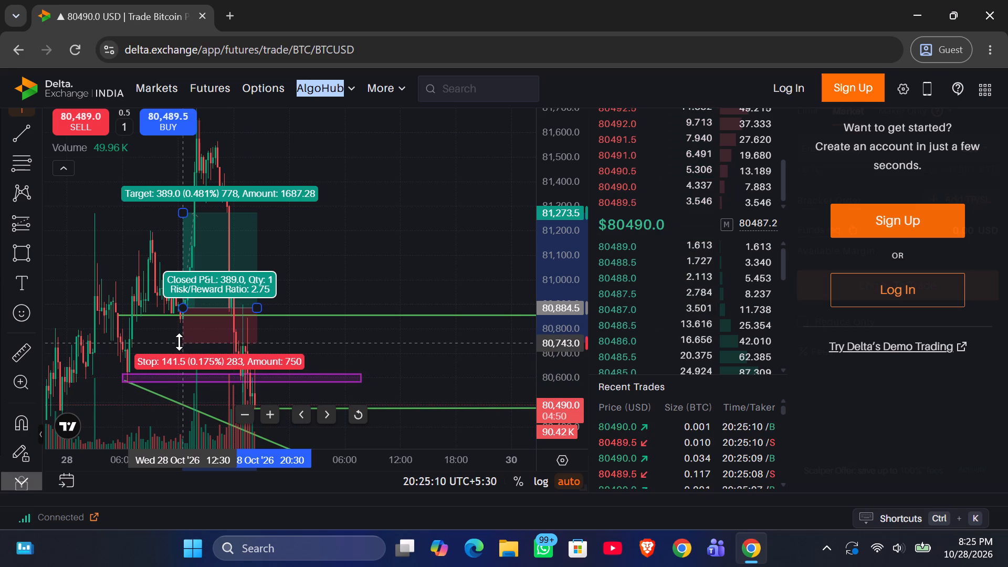
pyautogui.moveTo(179, 342); pyautogui.dragTo(174, 324)
pyautogui.click(170, 329)
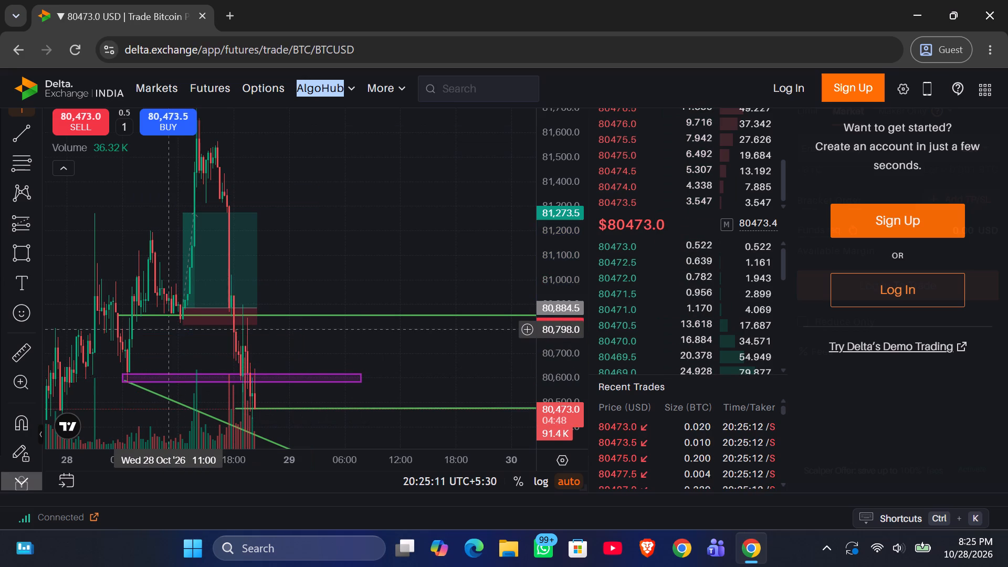
# Raise the Long Position's target level to about 81,420.
pyautogui.click(183, 212)
pyautogui.moveTo(183, 212); pyautogui.dragTo(177, 134)
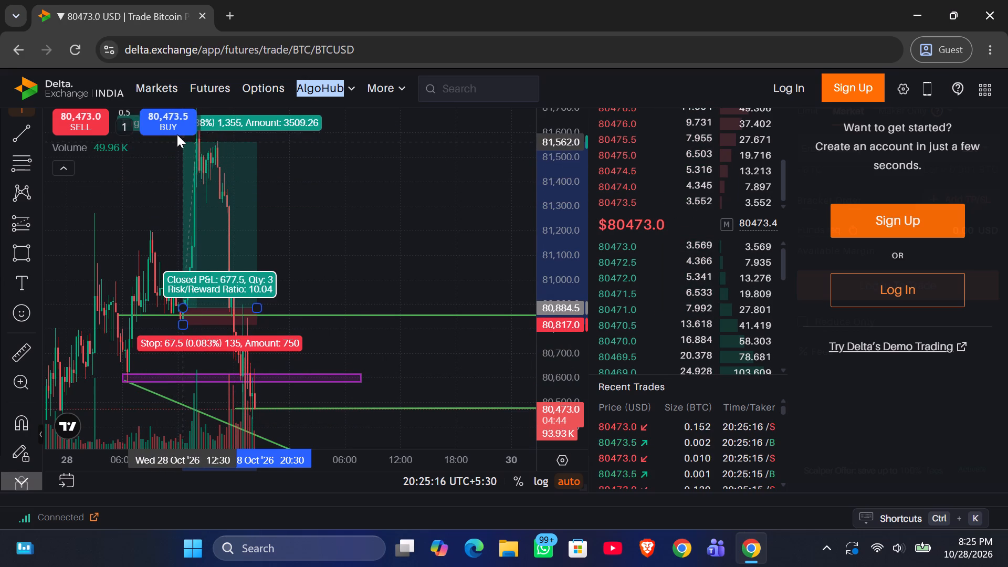
pyautogui.moveTo(177, 134); pyautogui.dragTo(174, 176)
pyautogui.click(174, 176)
pyautogui.click(253, 183)
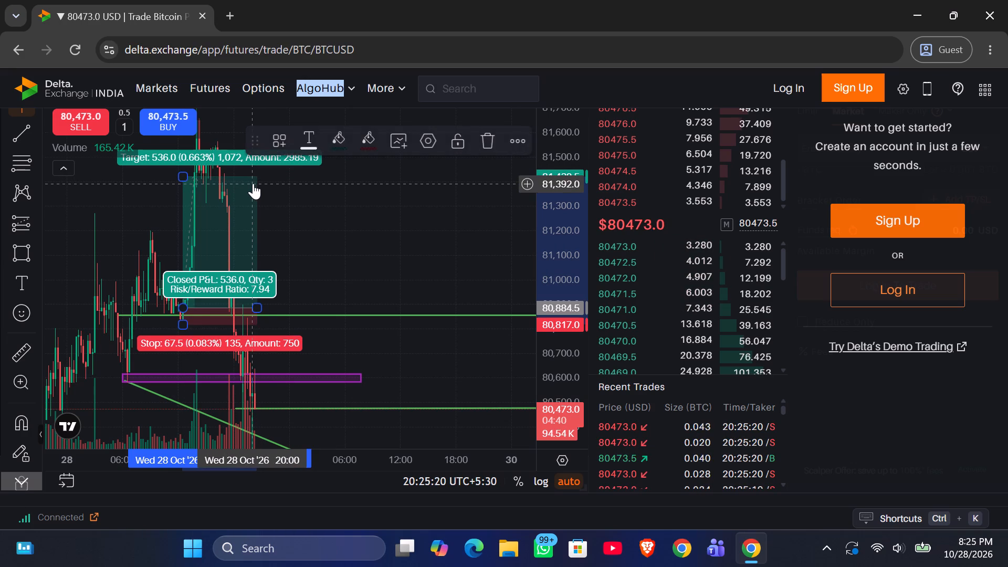
# Shorten the Long Position so it ends at about 16:45 on 28 Oct, and deselect it.
pyautogui.doubleClick(258, 307)
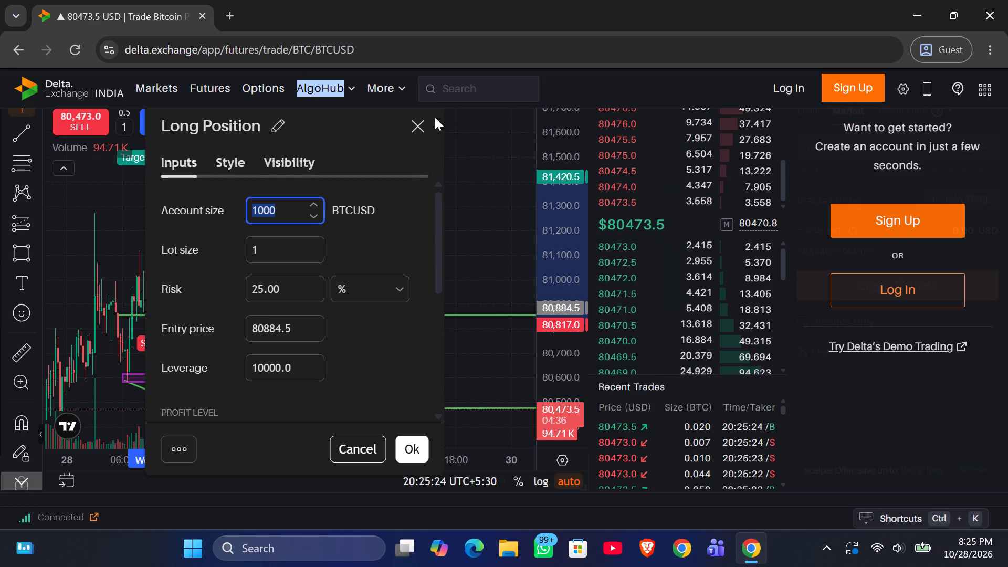
pyautogui.click(423, 127)
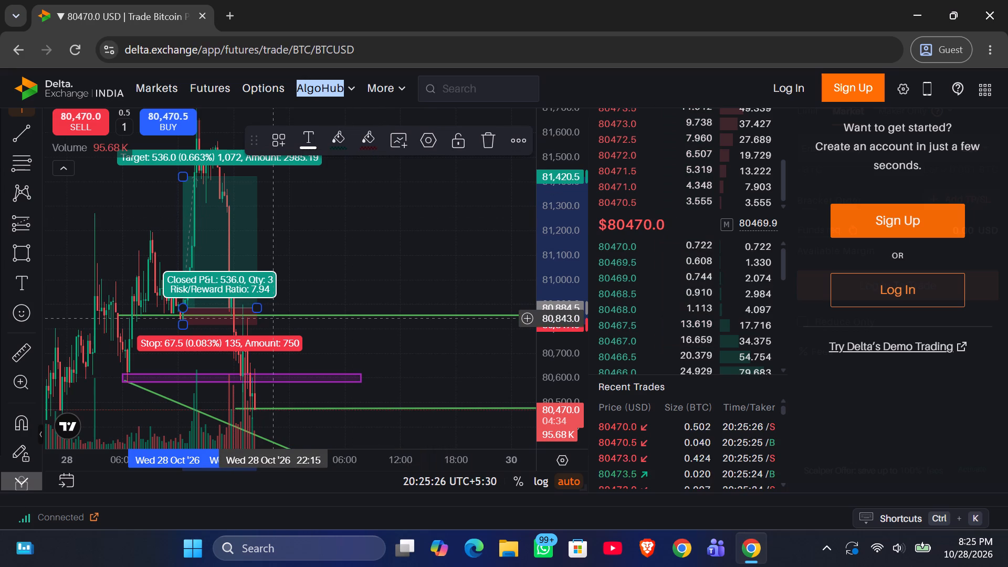
pyautogui.moveTo(259, 305); pyautogui.dragTo(238, 312)
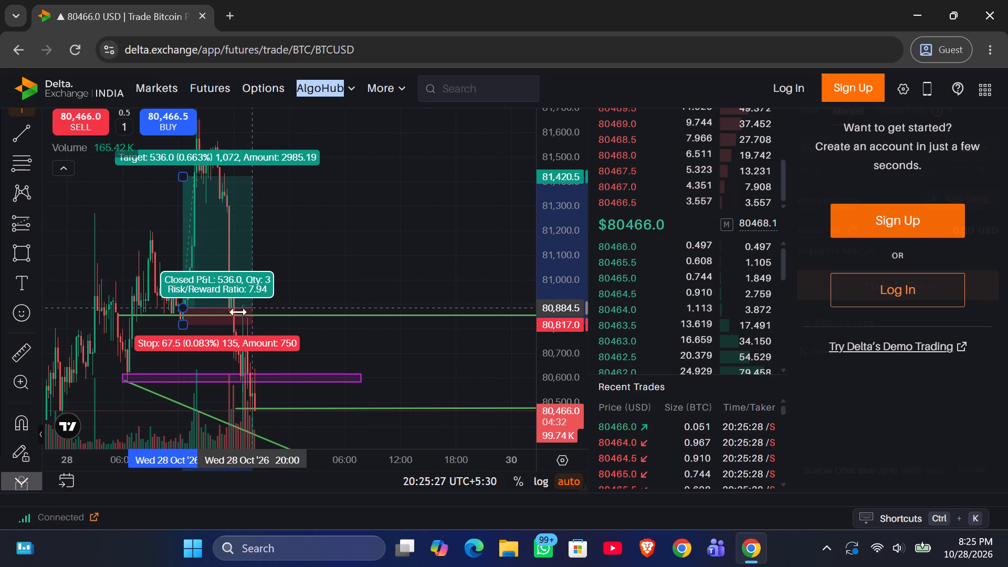
pyautogui.moveTo(238, 312); pyautogui.dragTo(222, 313)
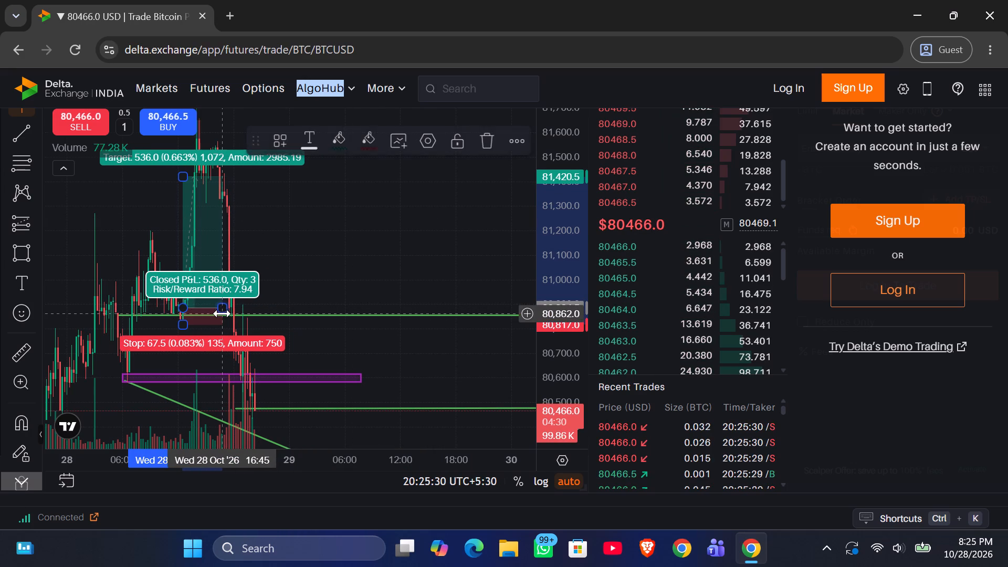
pyautogui.click(409, 248)
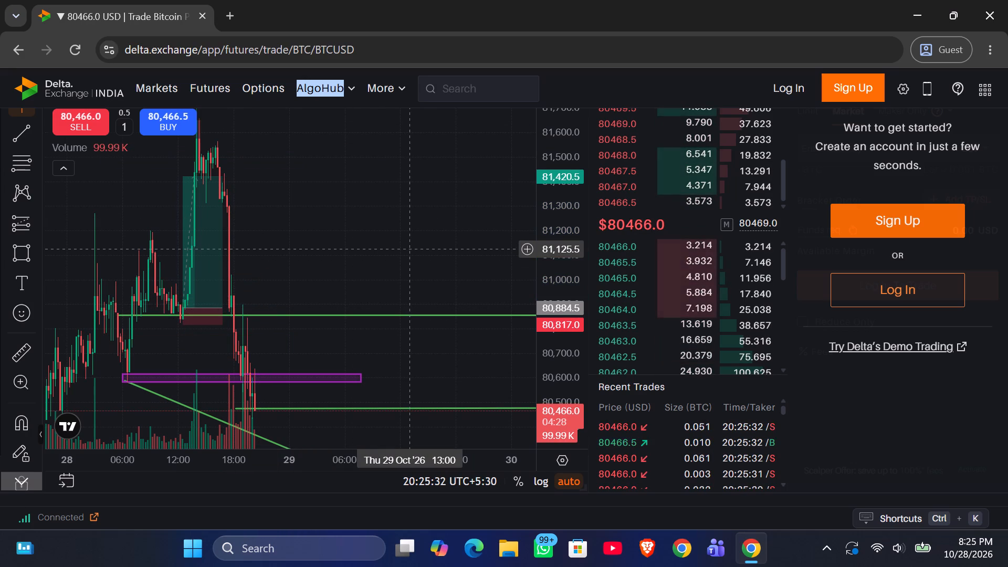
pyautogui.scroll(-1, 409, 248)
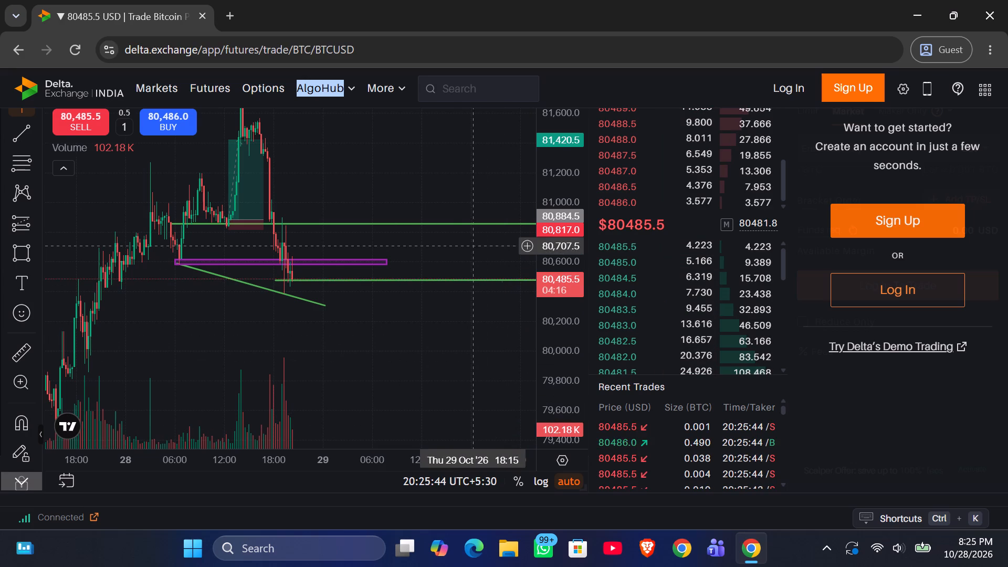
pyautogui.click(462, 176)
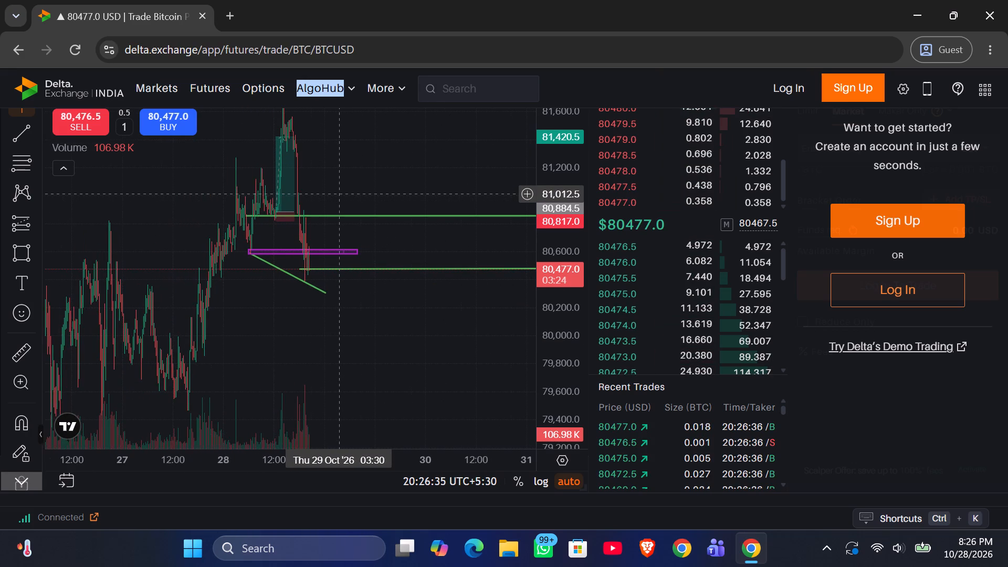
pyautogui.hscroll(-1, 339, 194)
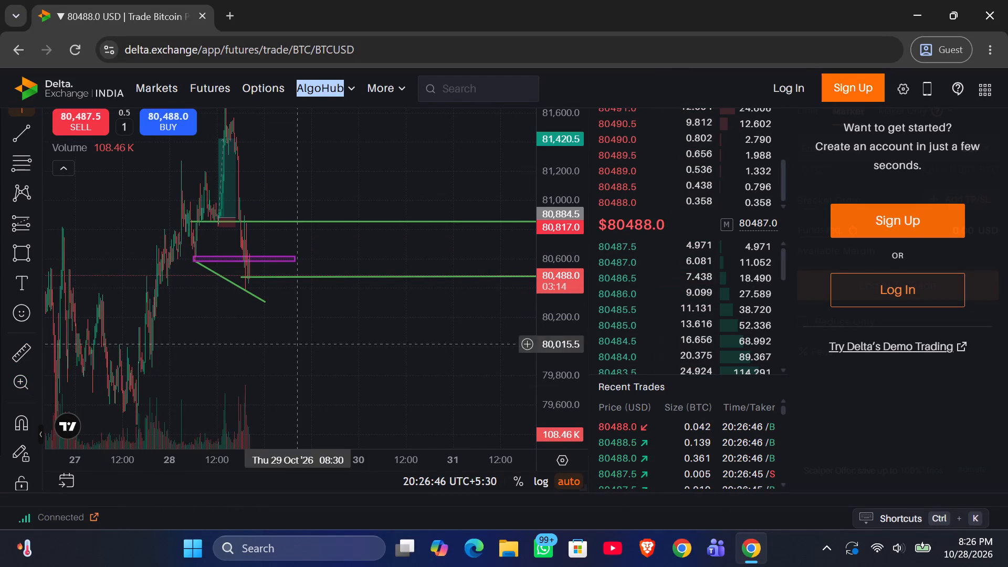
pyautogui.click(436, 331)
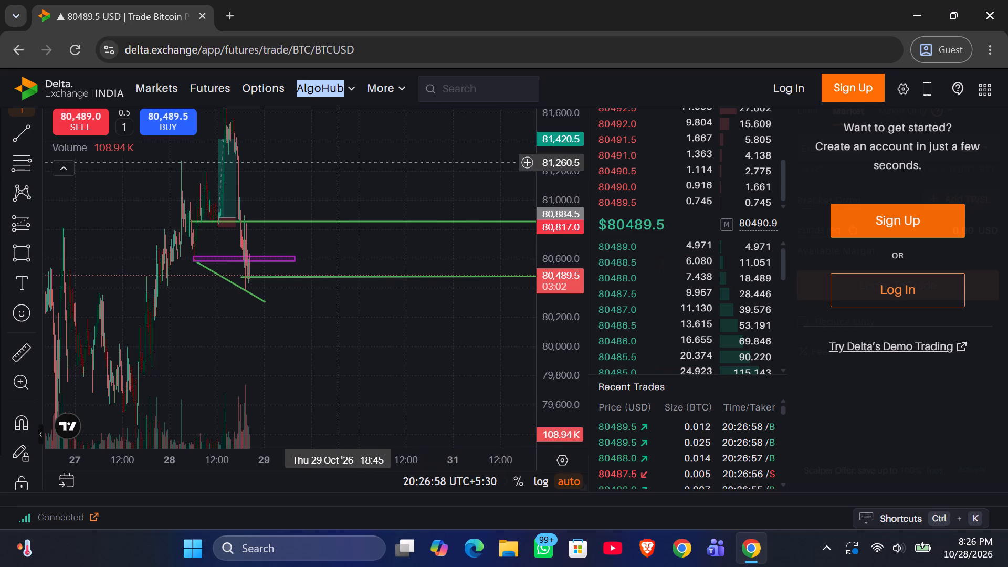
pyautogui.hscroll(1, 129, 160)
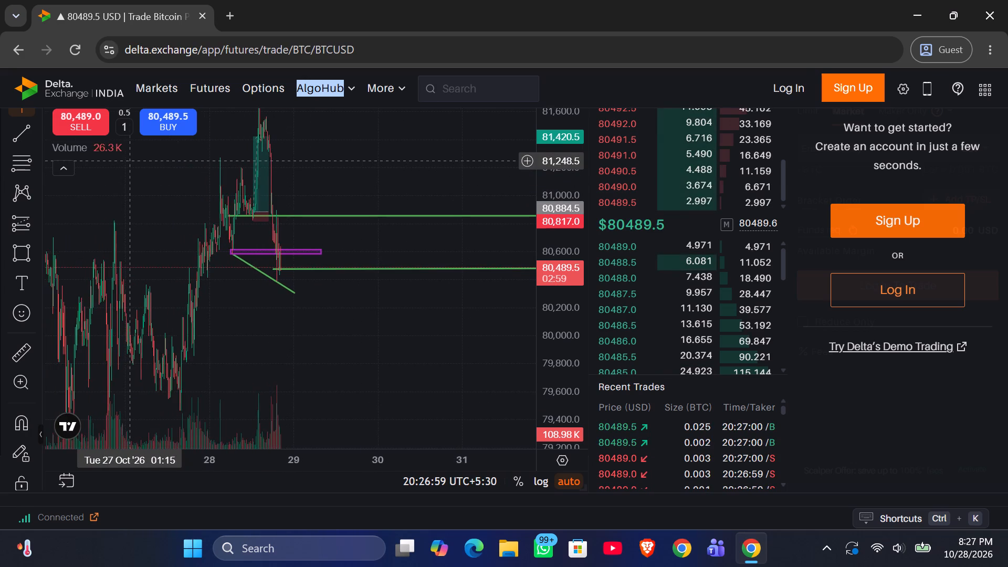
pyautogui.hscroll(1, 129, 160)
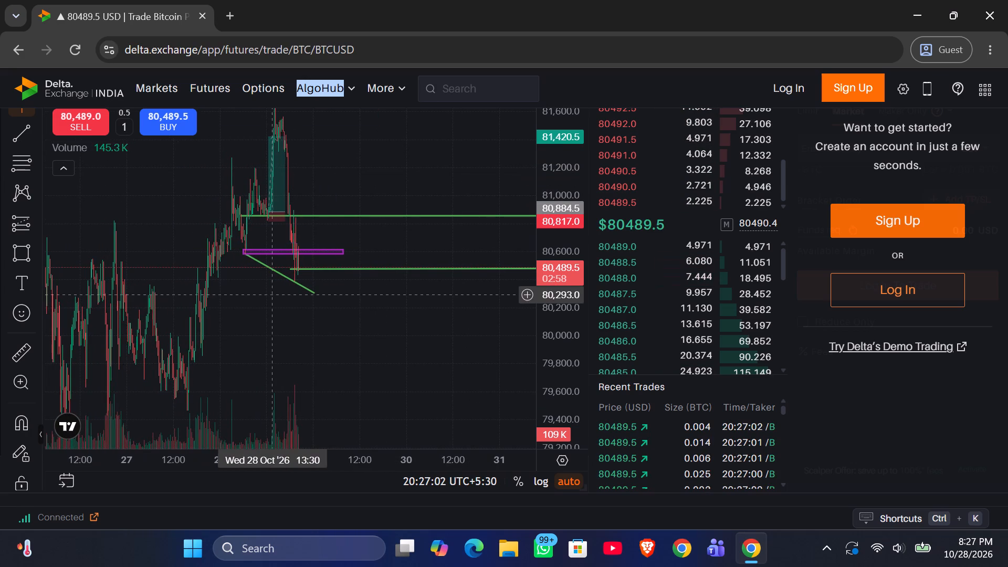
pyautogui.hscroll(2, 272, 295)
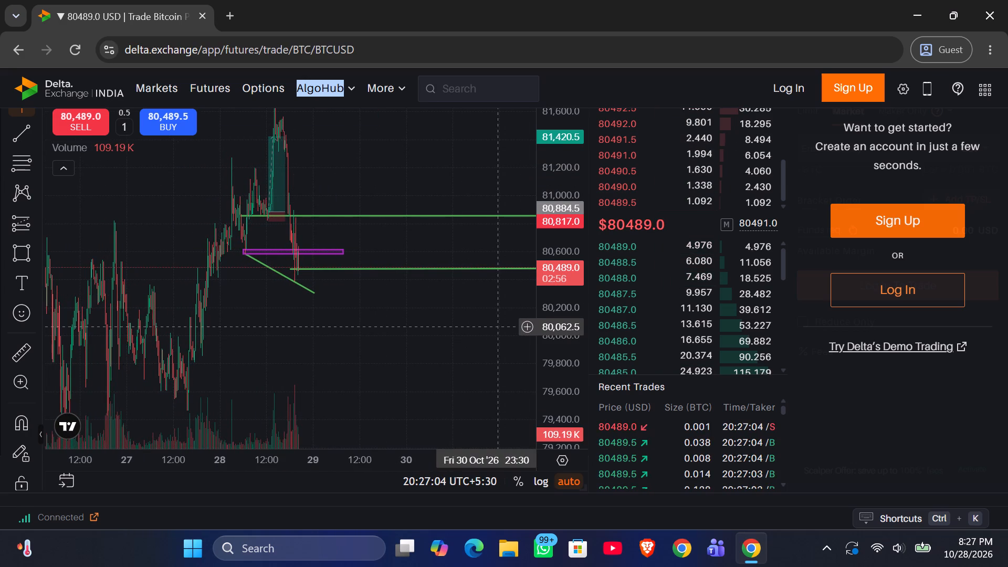
# Open the options chain and examine the BTC strikes for the 29 Oct 26 expiry down to the highest ones.
pyautogui.click(251, 83)
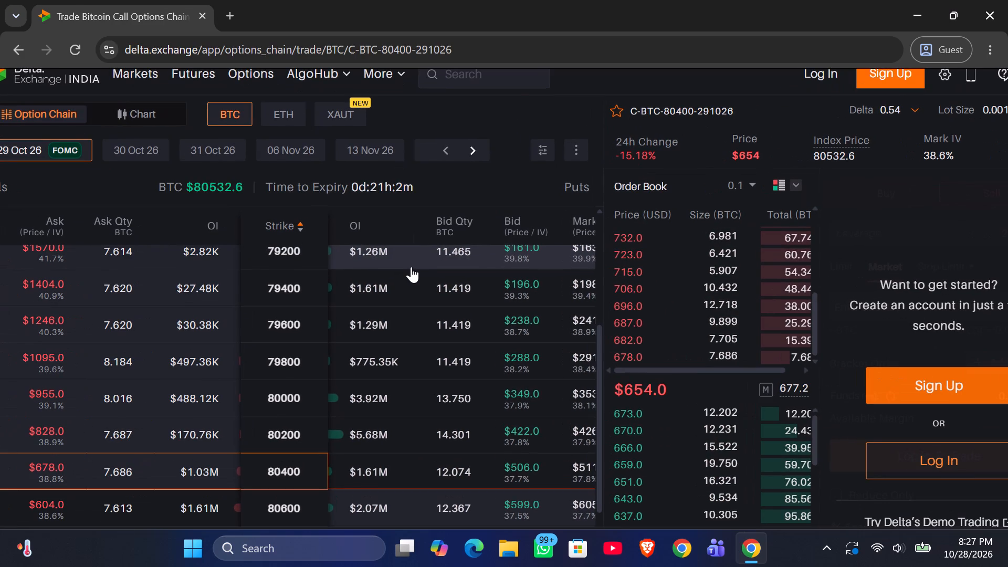
pyautogui.scroll(-3, 507, 310)
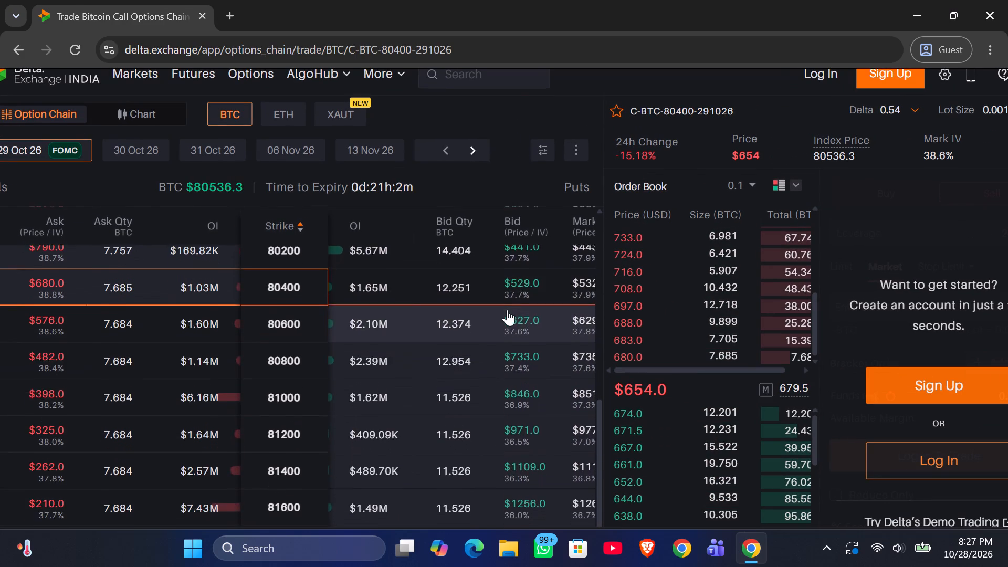
pyautogui.scroll(-1, 507, 310)
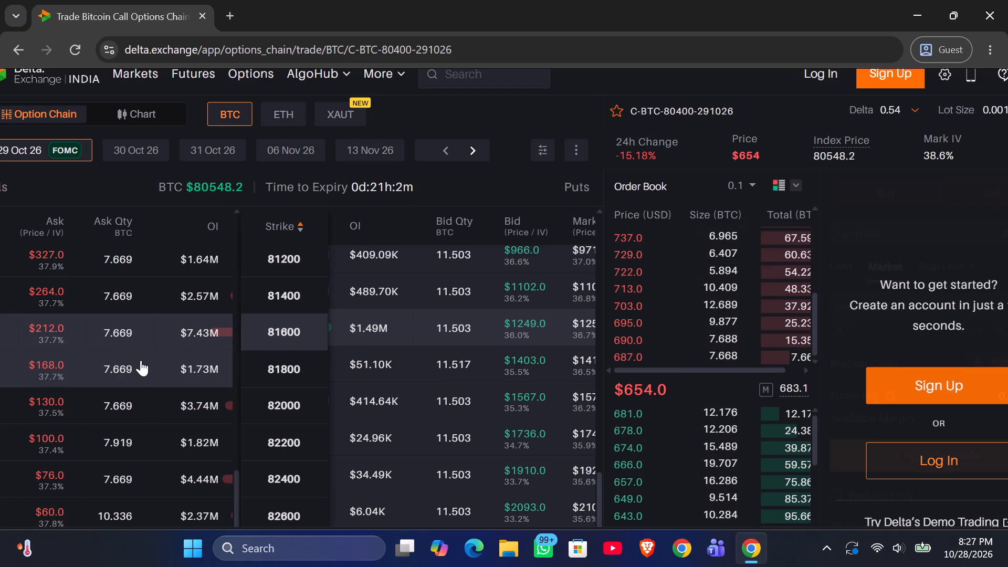
pyautogui.scroll(-7, 141, 360)
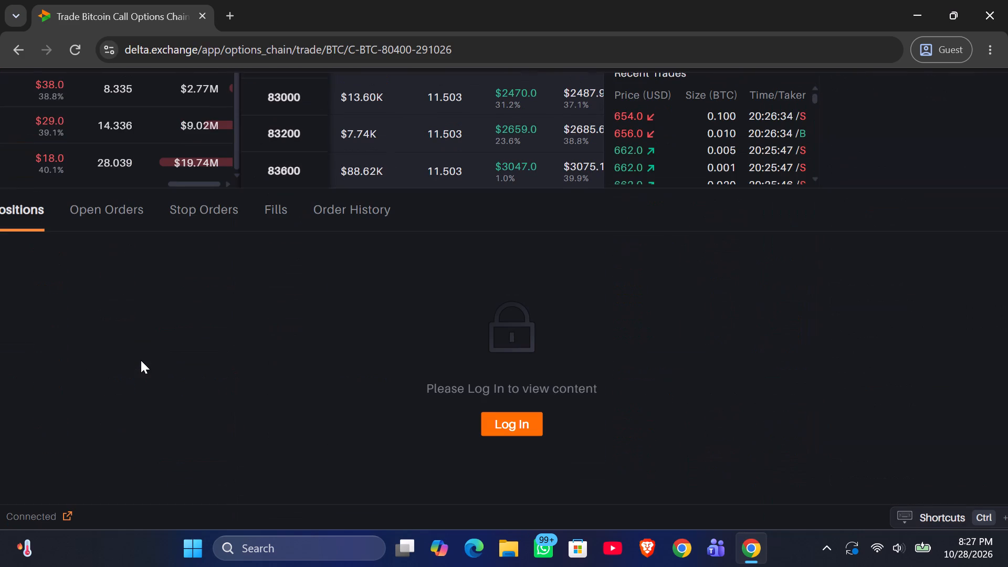
pyautogui.scroll(3, 141, 360)
pyautogui.scroll(-1, 141, 360)
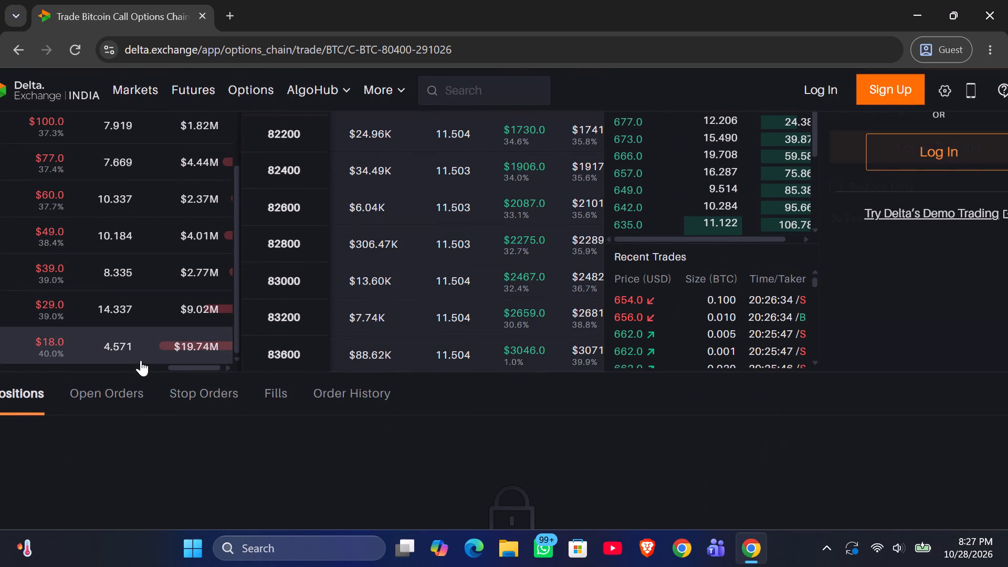
# Open the 83600-strike BTC call expiring 29 Oct 26 and view its row in the chain.
pyautogui.doubleClick(111, 339)
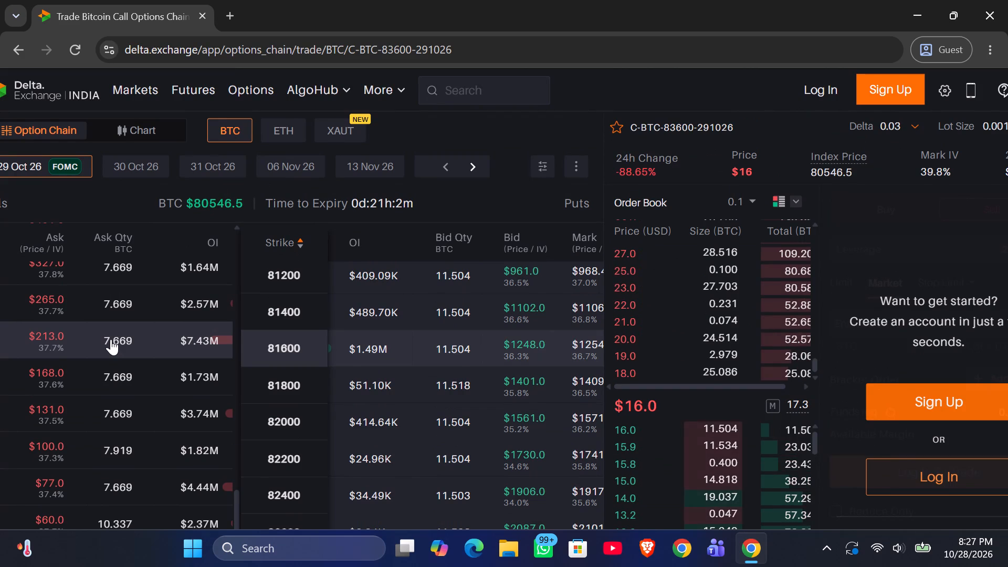
pyautogui.scroll(-6, 108, 378)
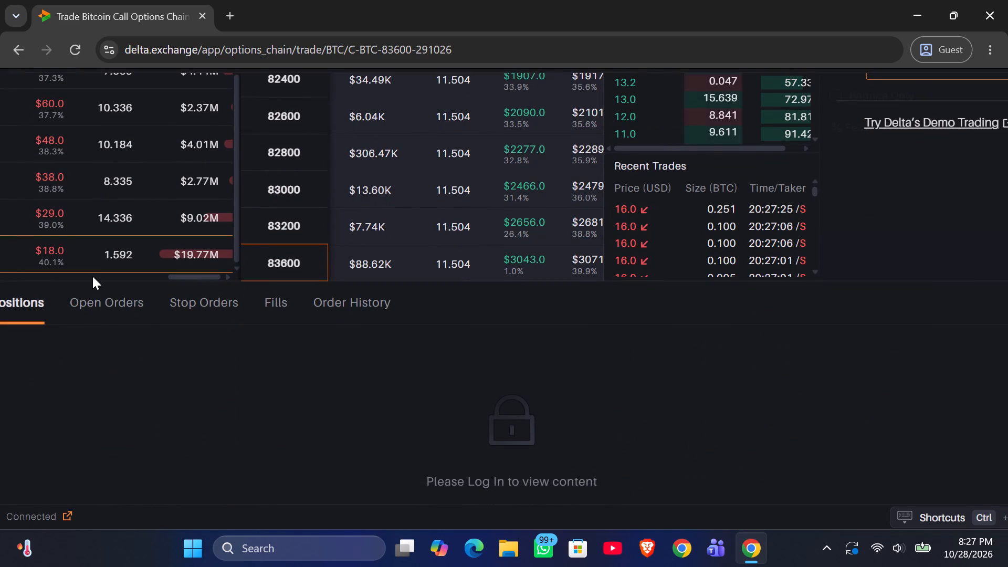
# Examine the ask quantity and open interest in the 83600-strike BTC call row.
pyautogui.doubleClick(90, 259)
pyautogui.tripleClick(90, 259)
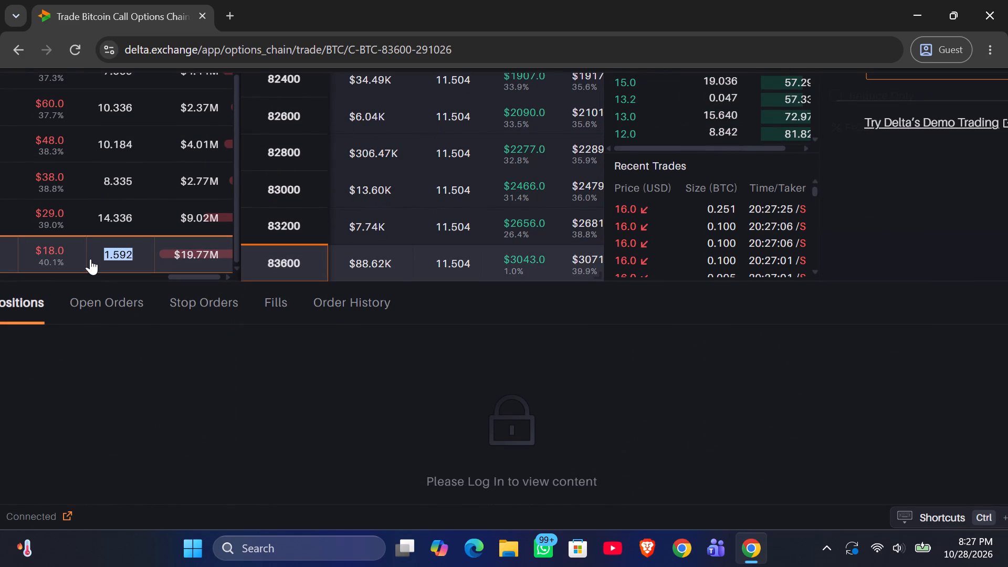
pyautogui.click(90, 259)
pyautogui.doubleClick(160, 242)
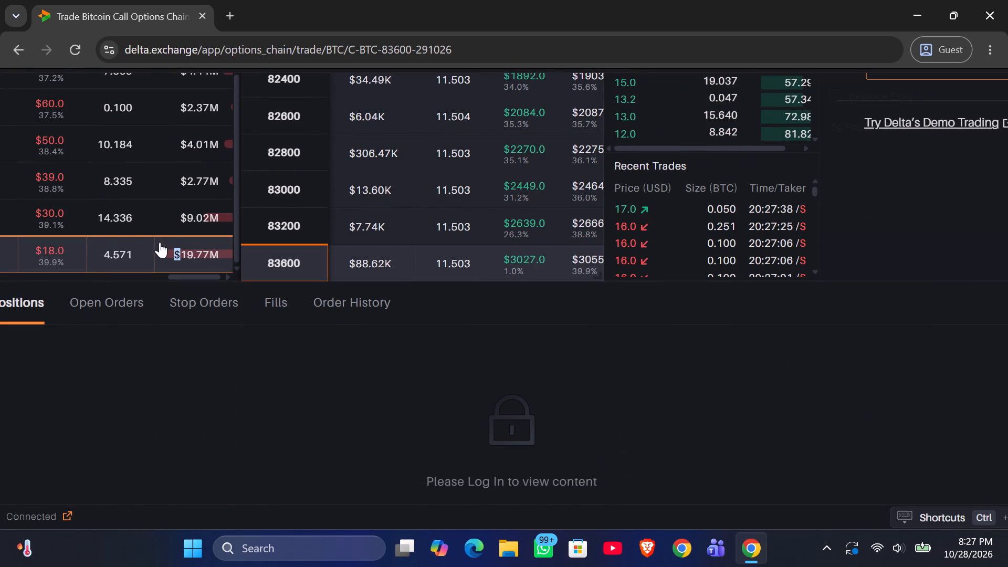
pyautogui.doubleClick(160, 242)
pyautogui.moveTo(117, 250); pyautogui.dragTo(307, 268)
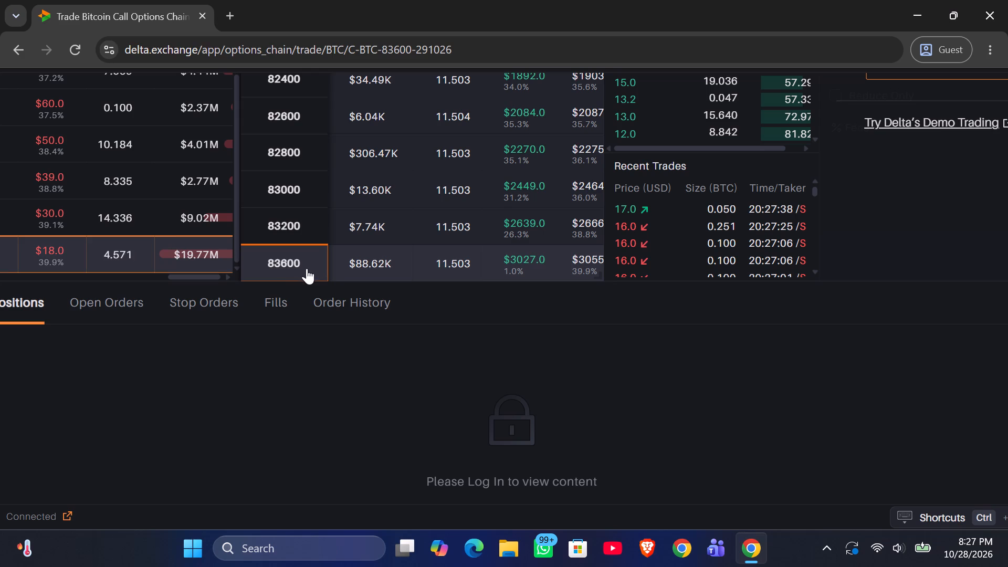
pyautogui.moveTo(307, 268); pyautogui.dragTo(119, 256)
pyautogui.click(119, 256)
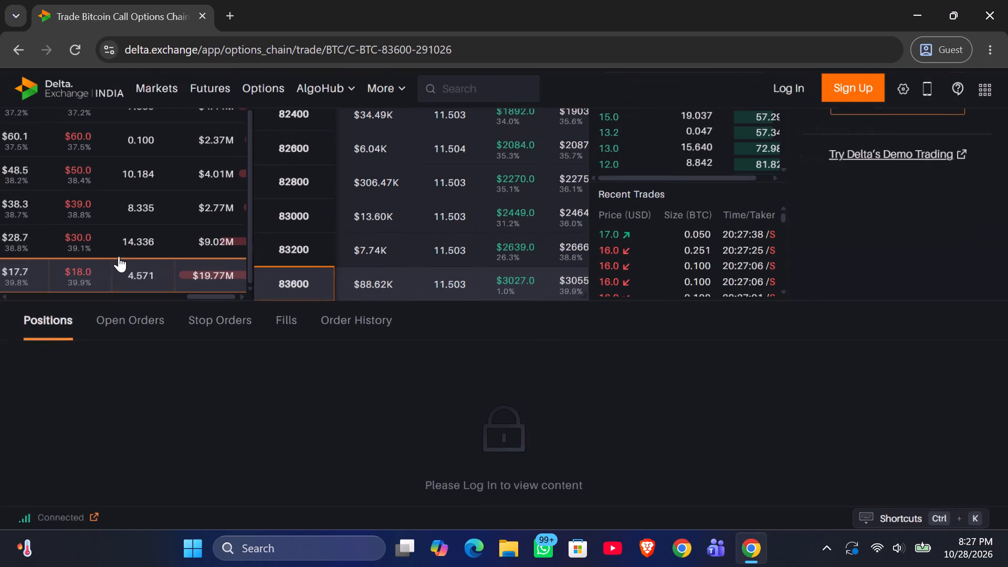
# Open the 83200-strike BTC call expiring 29 Oct 26 and view its row in the chain.
pyautogui.click(119, 256)
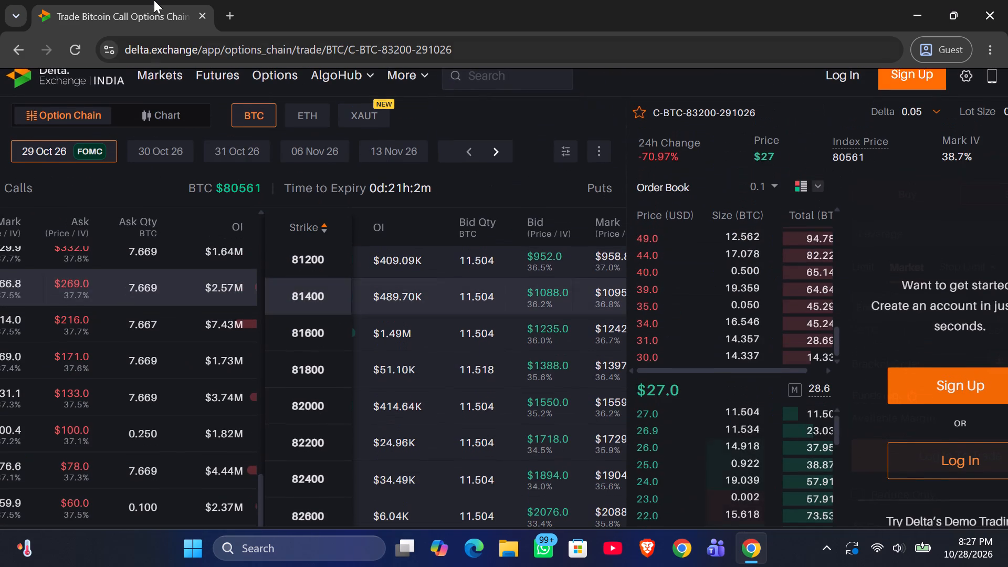
pyautogui.scroll(-4, 223, 512)
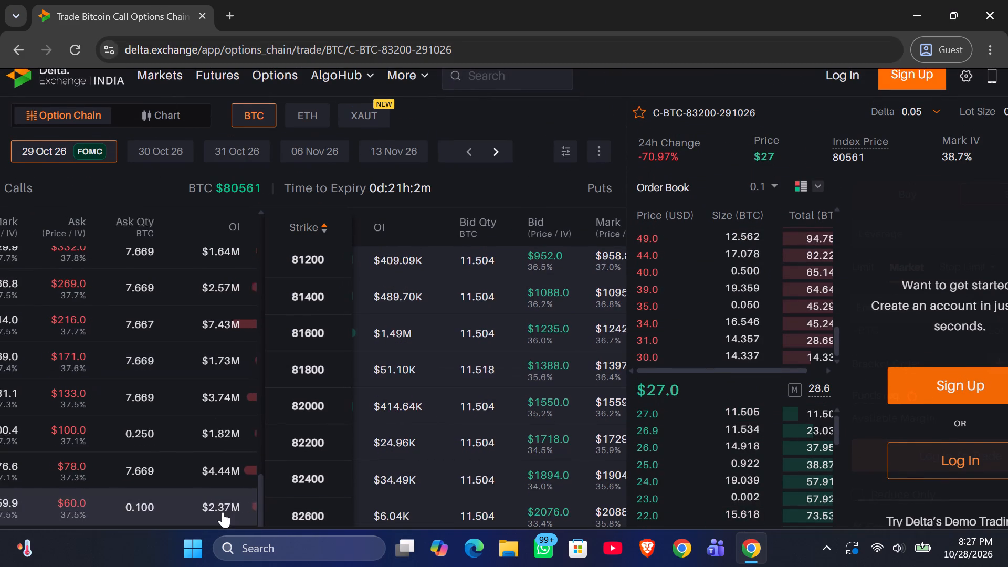
pyautogui.scroll(-4, 223, 512)
pyautogui.scroll(-2, 144, 497)
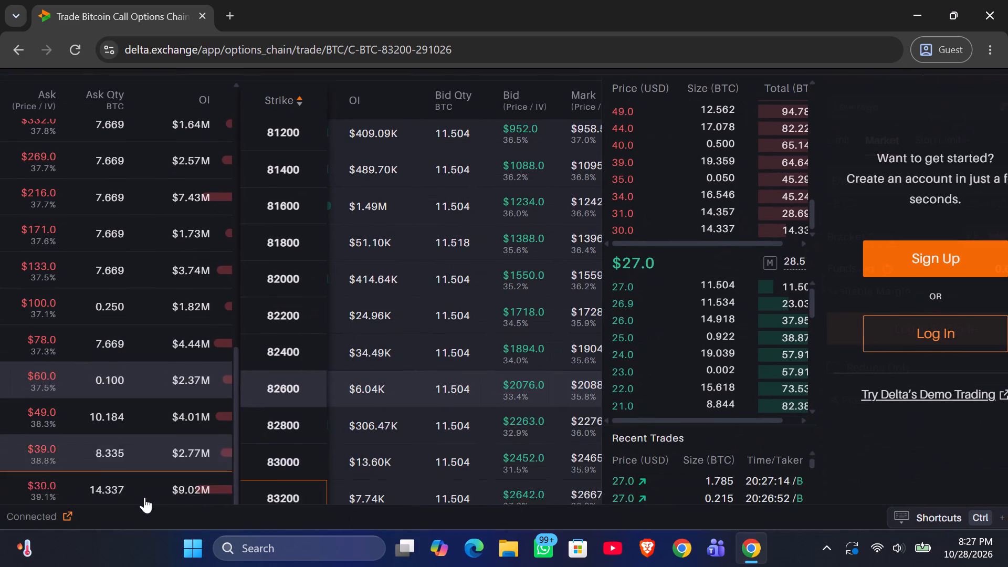
pyautogui.scroll(-4, 161, 401)
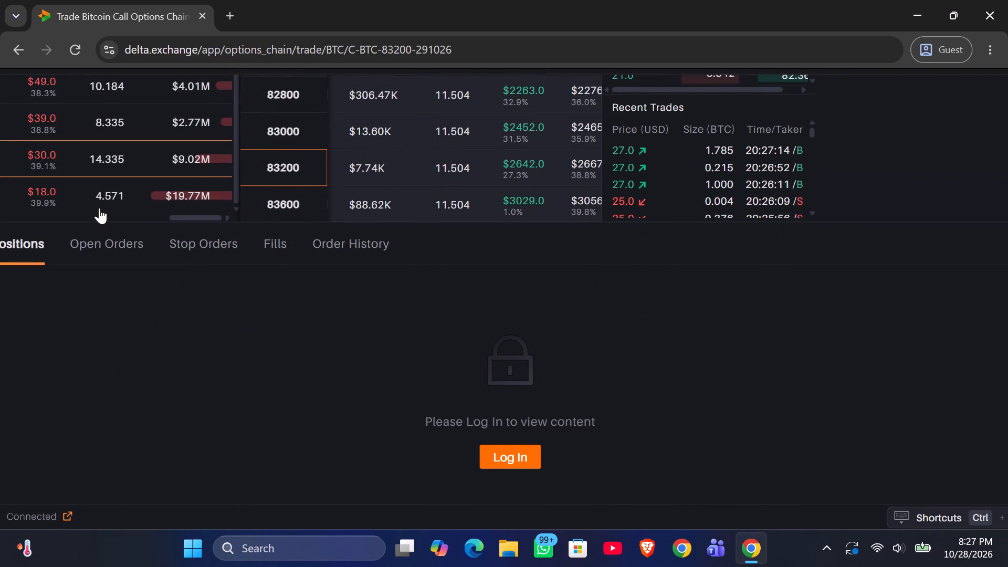
# View the Open Orders section below the chain, and return to the top of the options page.
pyautogui.click(94, 238)
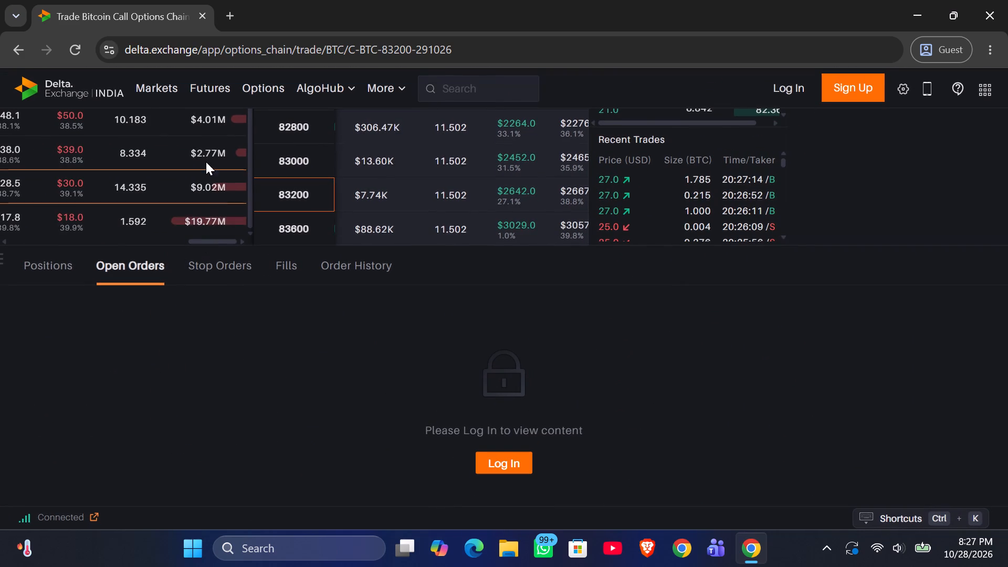
pyautogui.scroll(9, 196, 146)
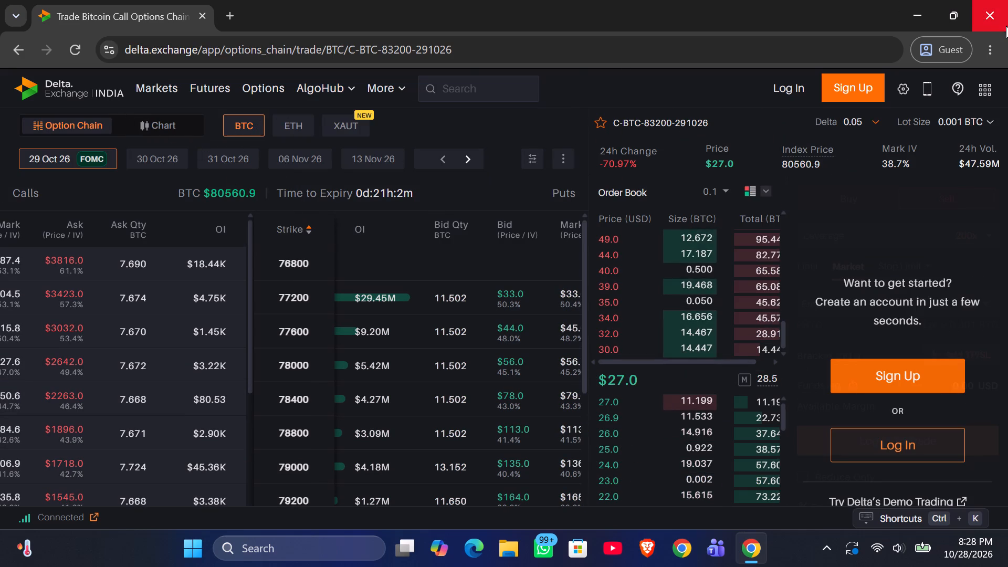
# Close the browser window showing the options chain.
pyautogui.tripleClick(987, 14)
pyautogui.tripleClick(987, 14)
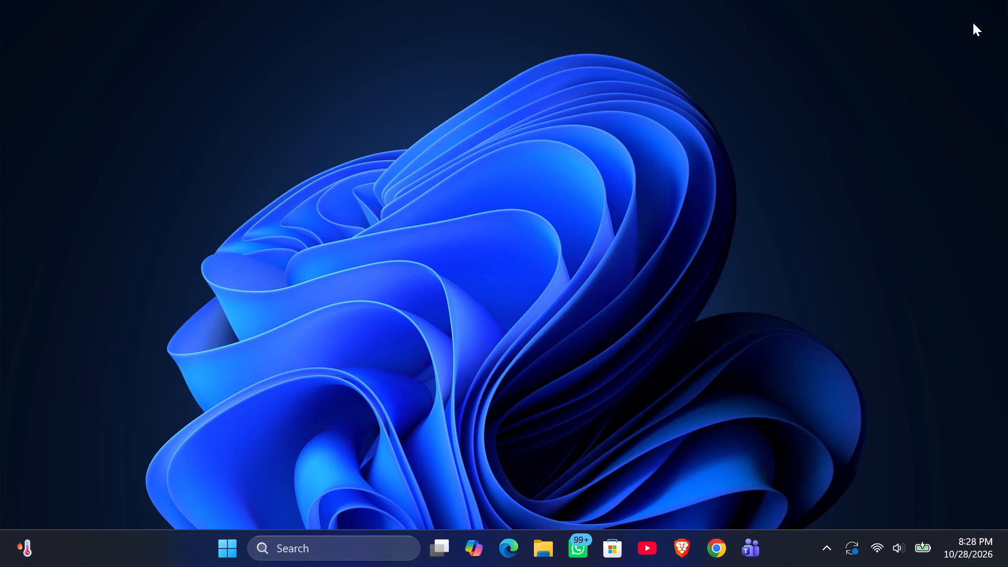
# Refresh the Windows desktop.
pyautogui.rightClick(560, 283)
pyautogui.rightClick(560, 283)
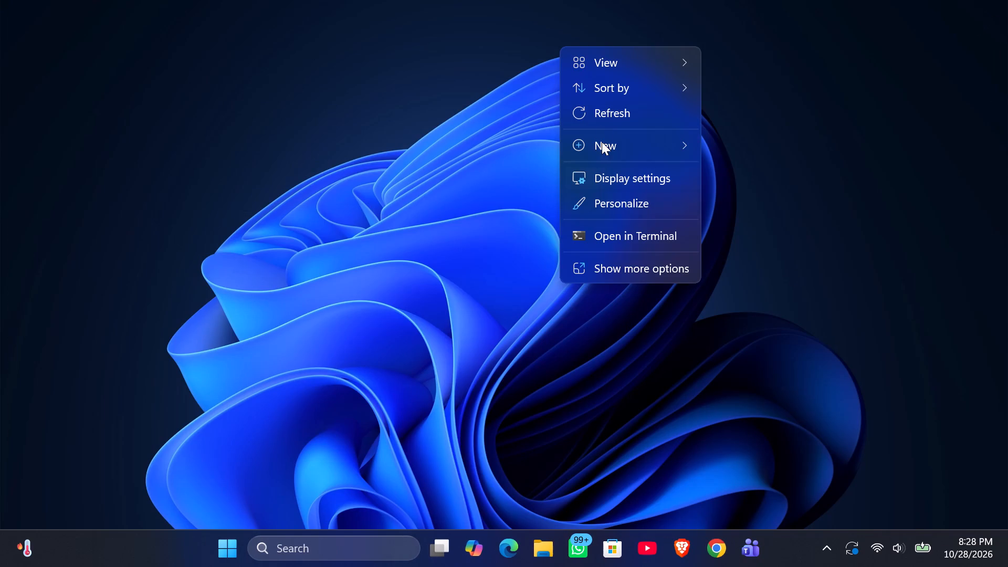
pyautogui.doubleClick(598, 113)
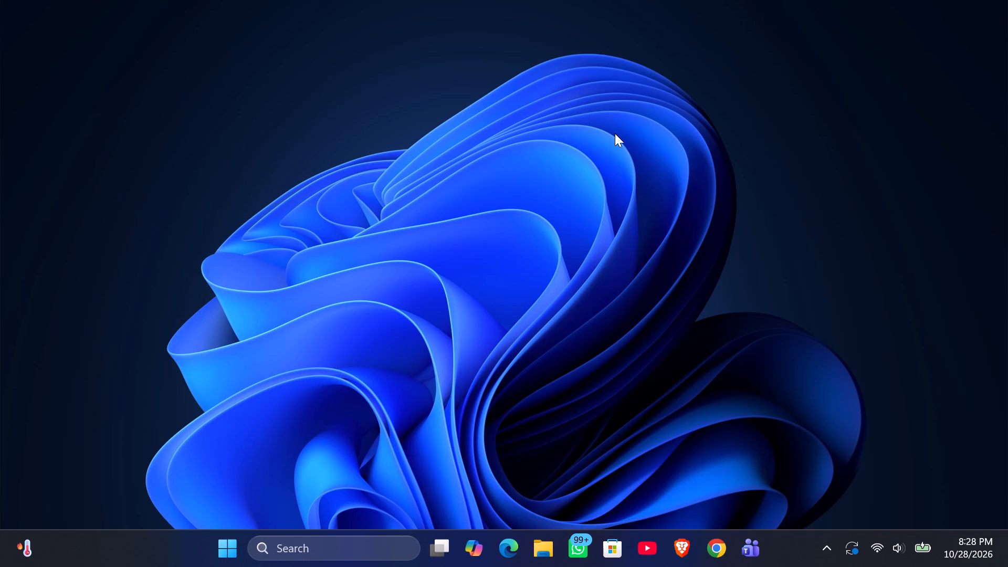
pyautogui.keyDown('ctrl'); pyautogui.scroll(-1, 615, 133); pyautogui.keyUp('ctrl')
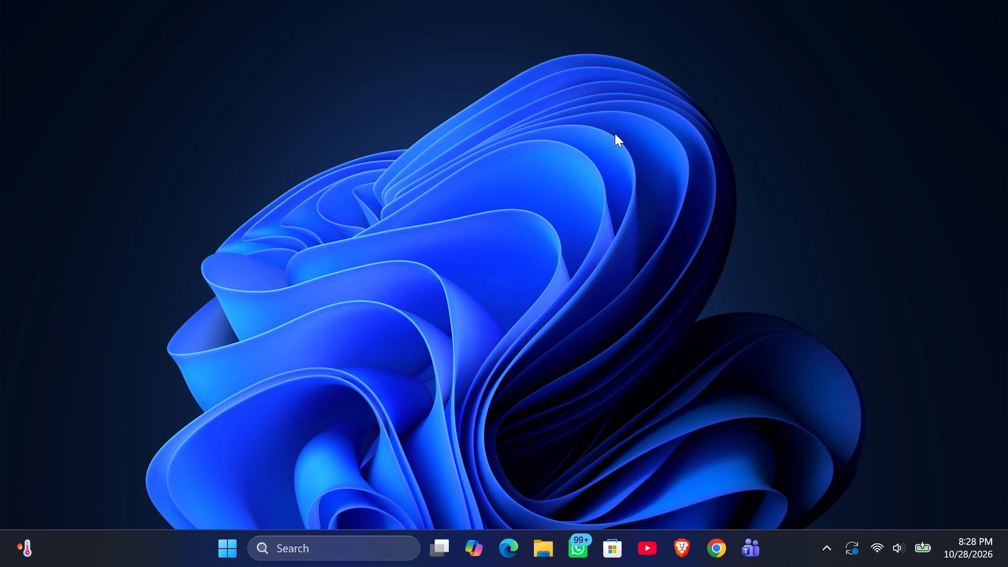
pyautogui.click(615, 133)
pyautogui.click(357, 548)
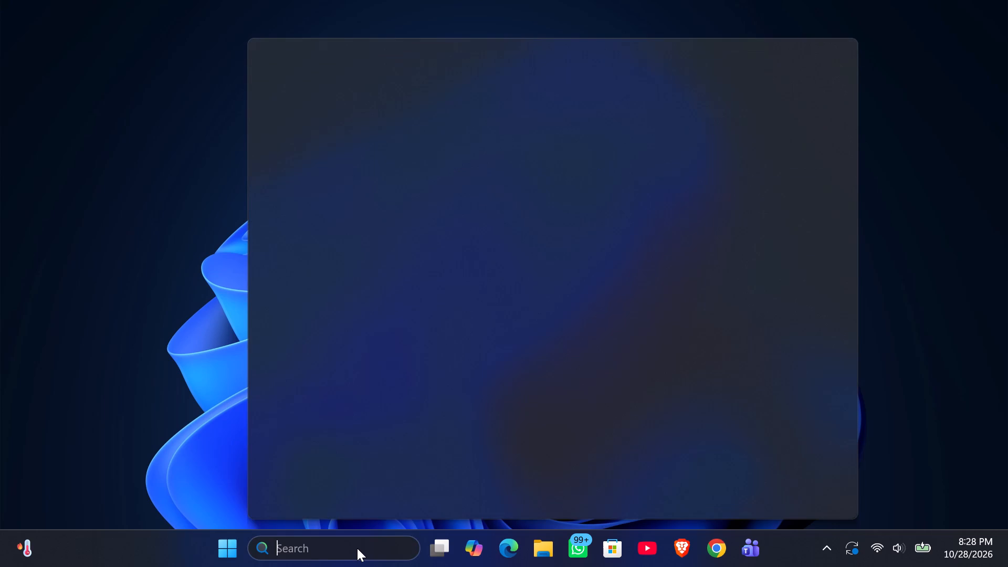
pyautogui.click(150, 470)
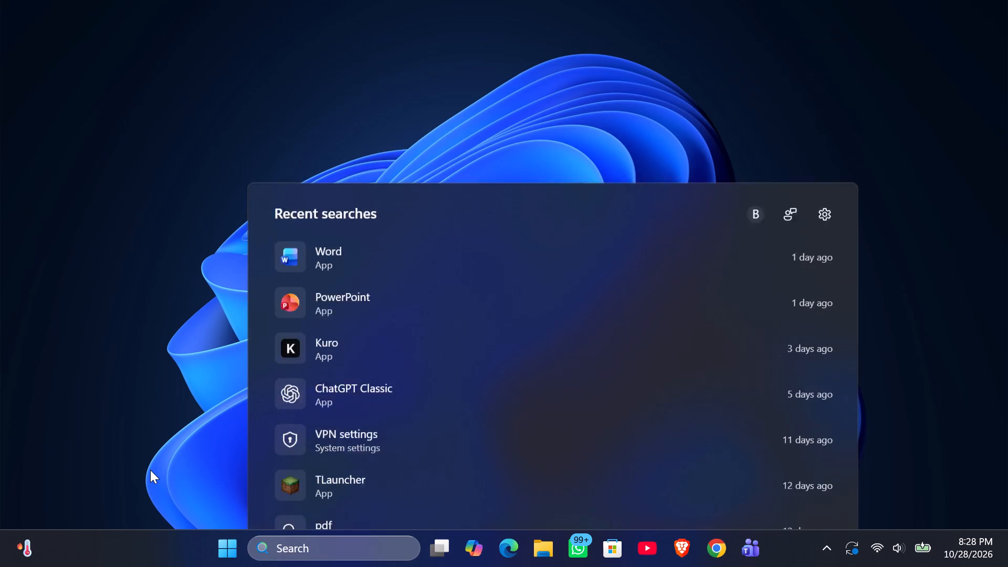
# Shut down the computer.
pyautogui.click(228, 547)
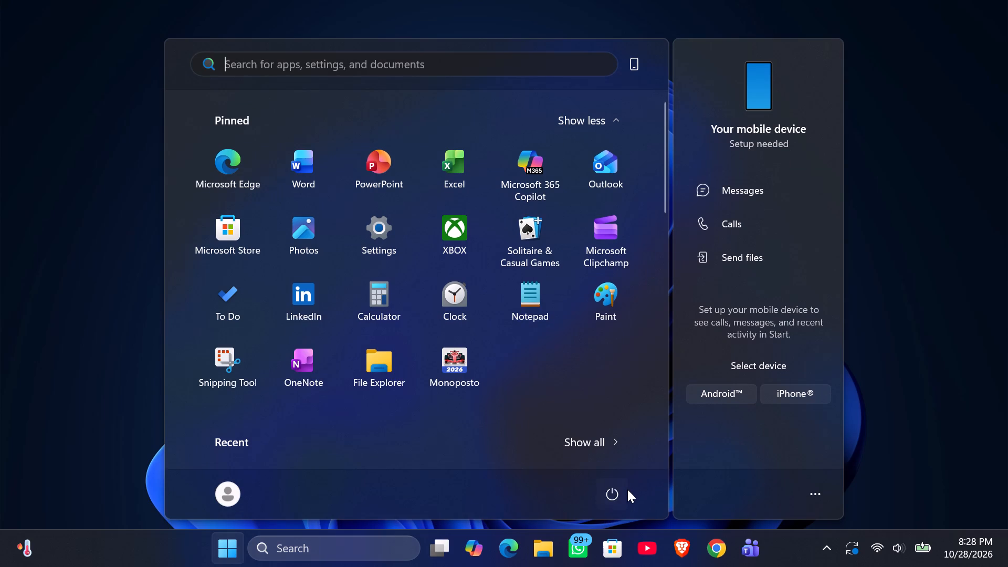
pyautogui.click(613, 495)
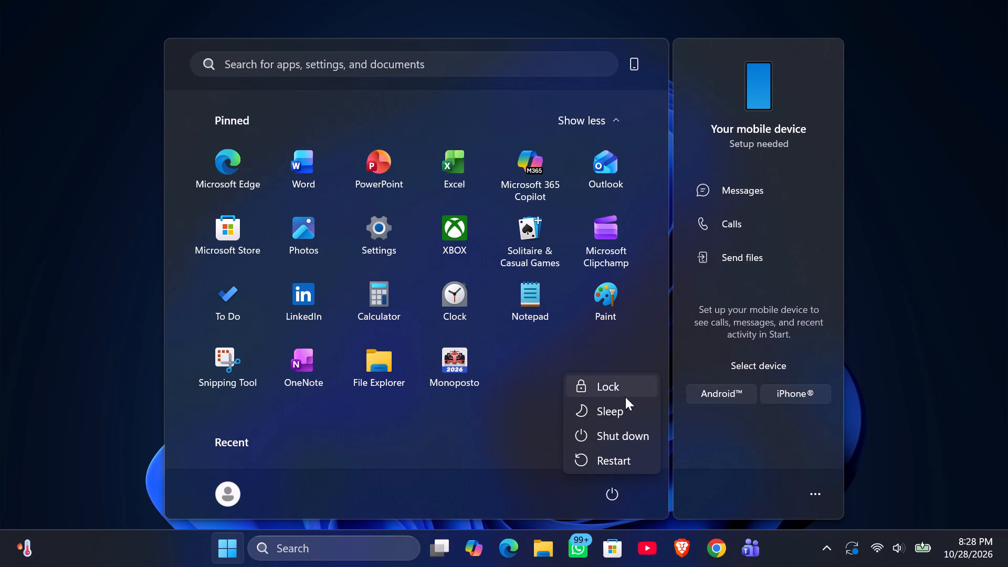
pyautogui.click(619, 437)
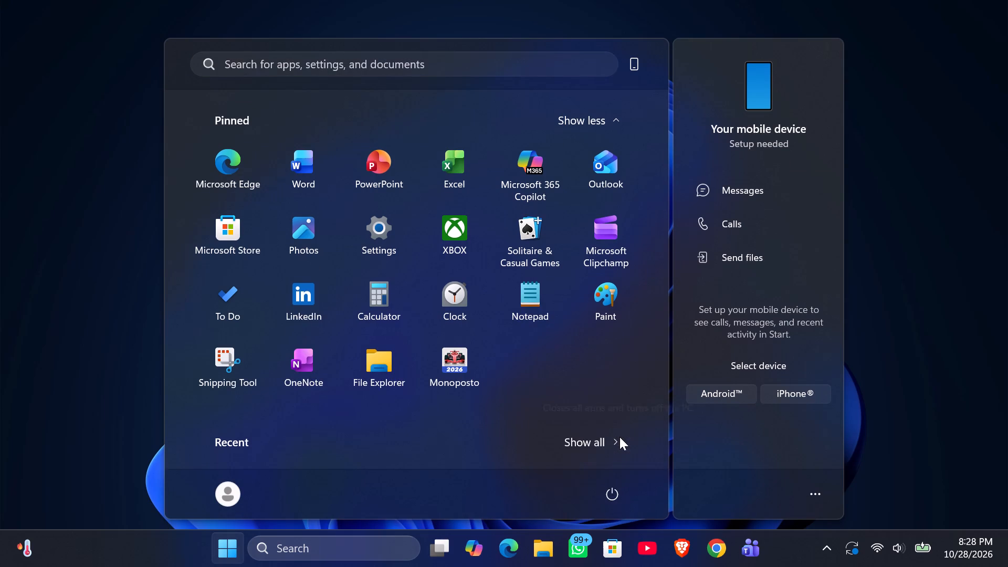